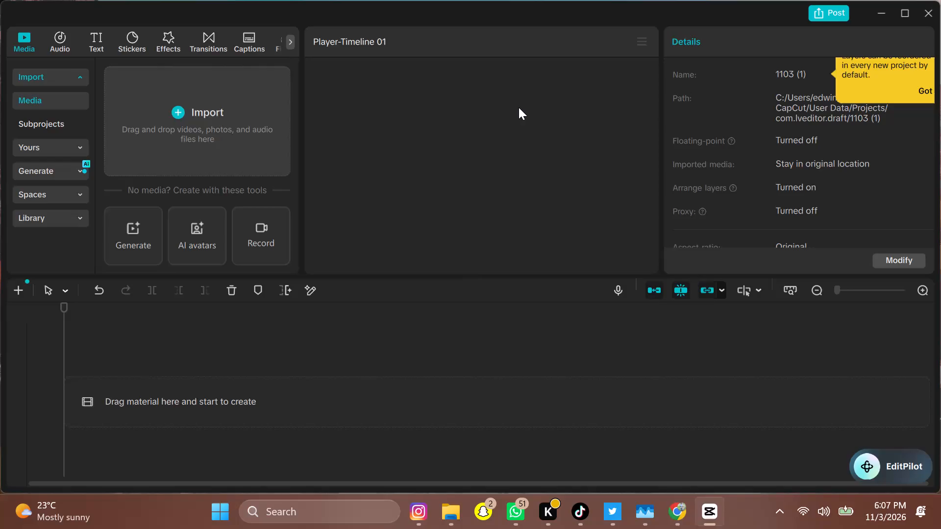
# Import the Call of Duty Modern Warfare 4 Gameplay Walkthrough video from Downloads and place it at the start of the timeline.
pyautogui.click(184, 107)
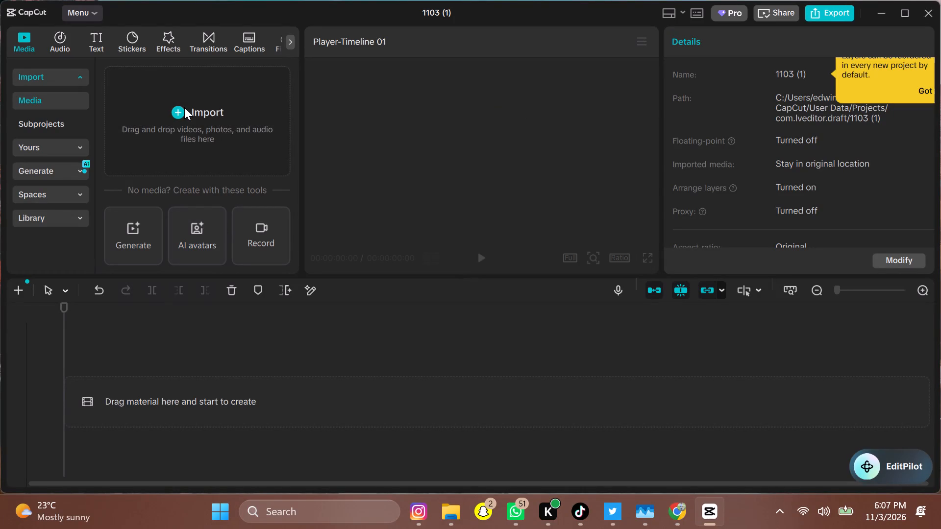
pyautogui.click(195, 139)
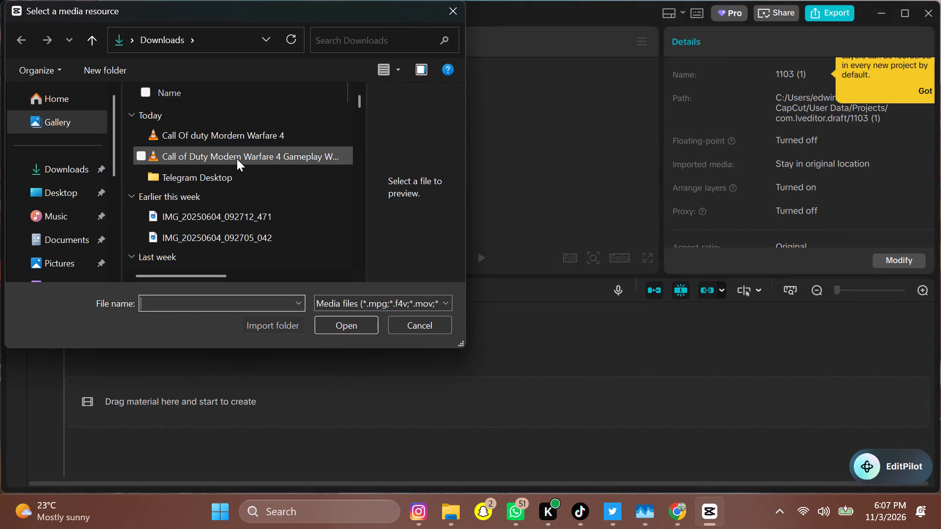
pyautogui.click(237, 159)
pyautogui.click(346, 327)
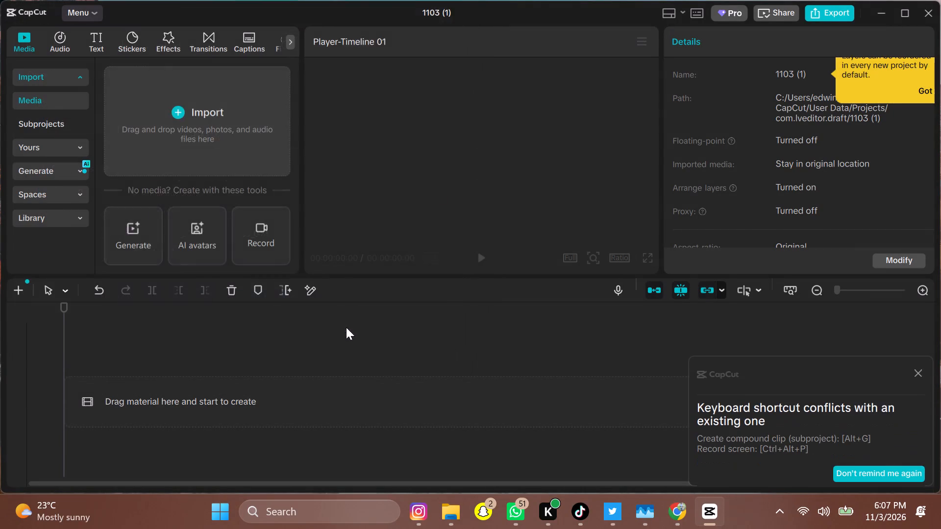
pyautogui.moveTo(236, 127); pyautogui.dragTo(151, 391)
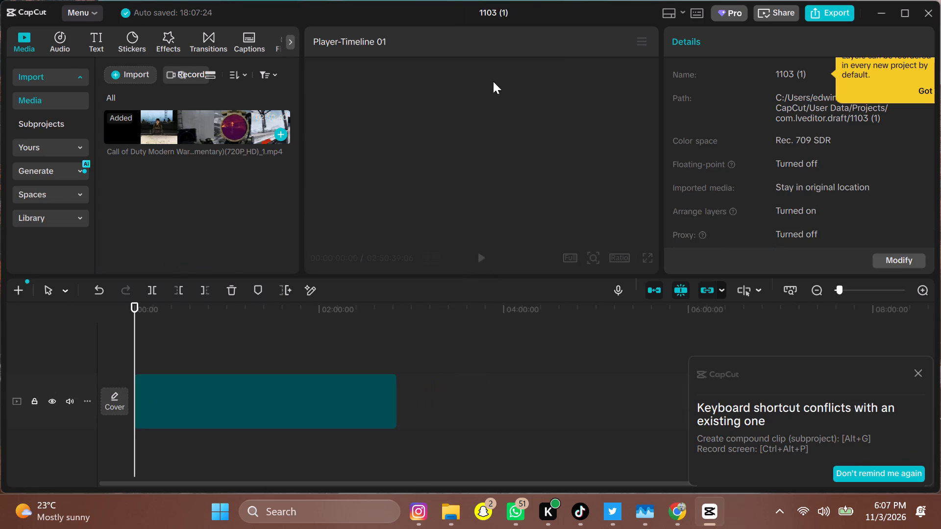
# Preview the clip full screen, skipping to about 00:04:46, and examine the dark night scene there before leaving full screen.
pyautogui.press('space')
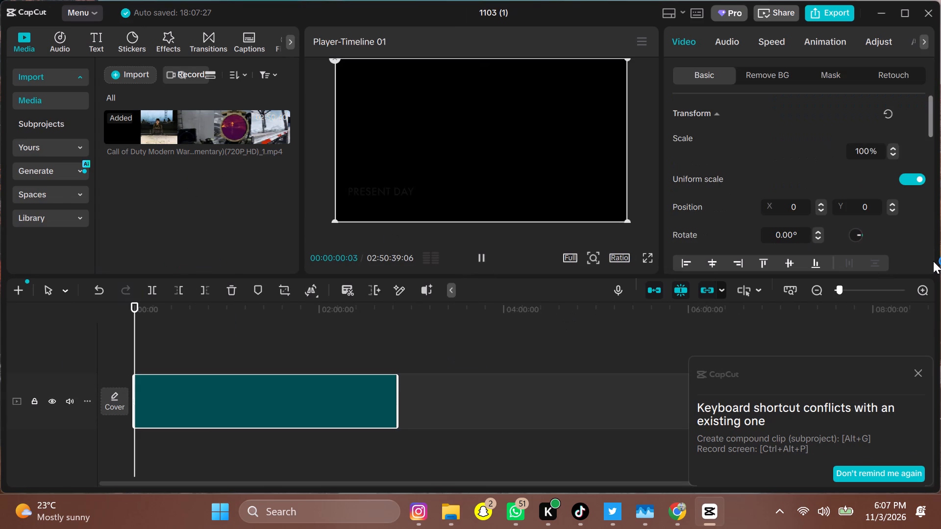
pyautogui.click(847, 291)
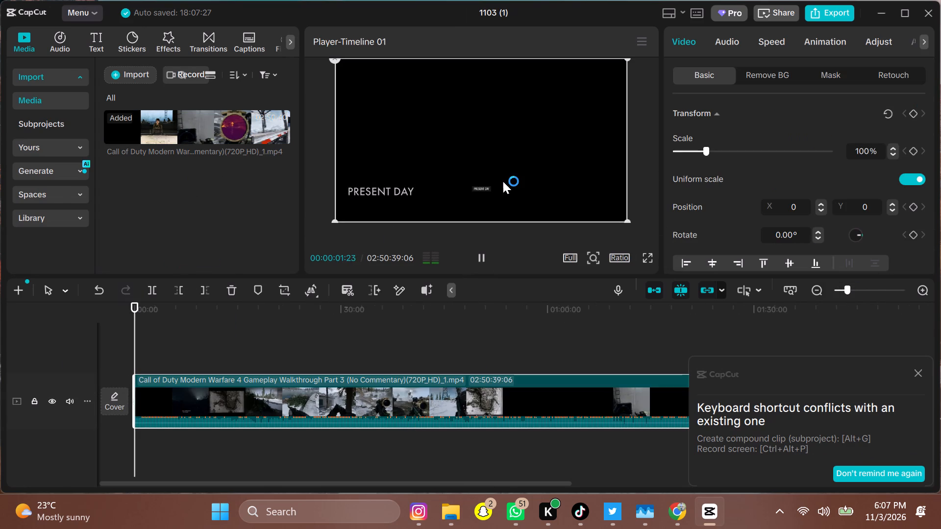
pyautogui.click(642, 259)
pyautogui.click(646, 257)
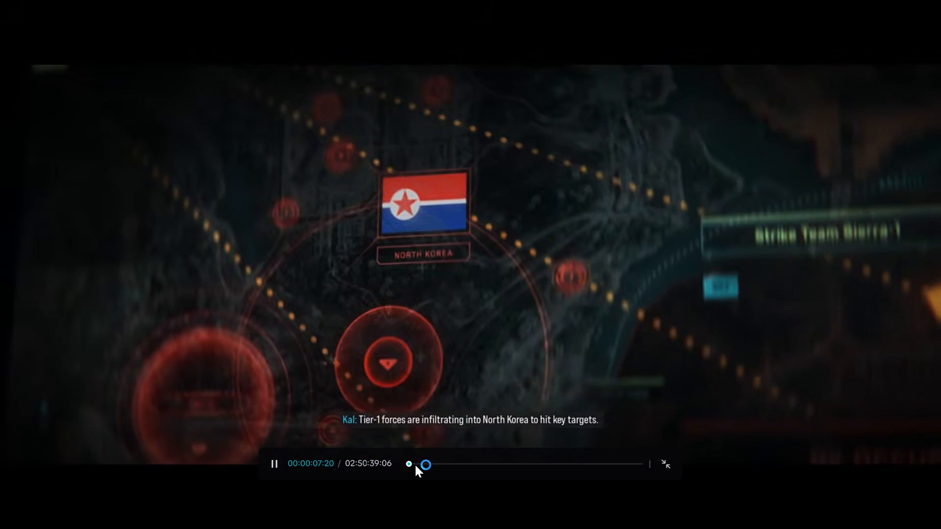
pyautogui.click(415, 465)
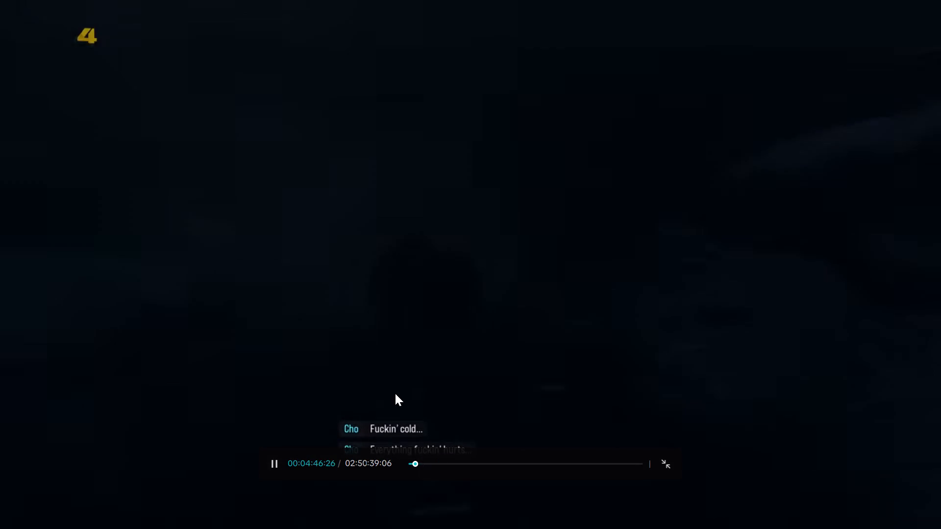
pyautogui.press('Left')
pyautogui.press('Left')
pyautogui.press('Left')
pyautogui.press('Left')
pyautogui.press('Left')
pyautogui.press('Left')
pyautogui.press('Left')
pyautogui.press('Left')
pyautogui.press('Left')
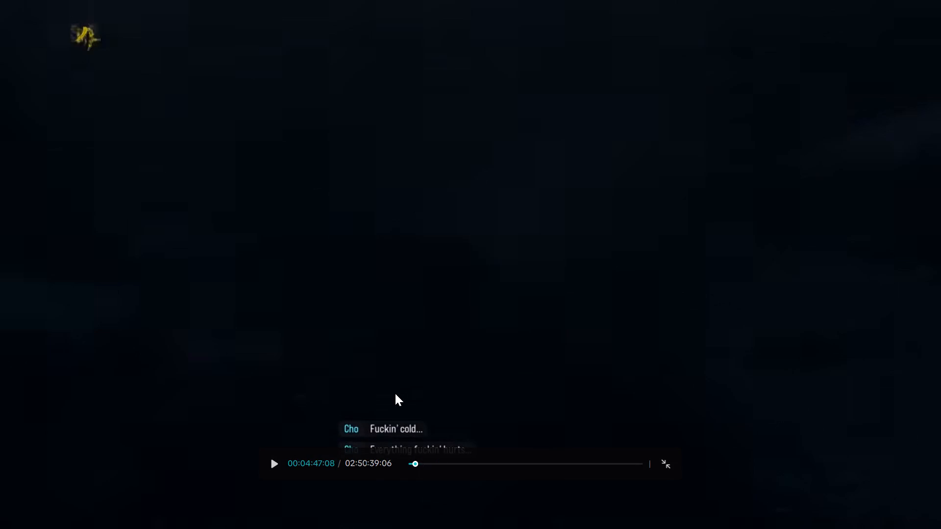
pyautogui.press('Left')
pyautogui.press('Left')
pyautogui.press('Left')
pyautogui.press('Left')
pyautogui.press('Left')
pyautogui.press('Left')
pyautogui.press('Left')
pyautogui.press('Left')
pyautogui.press('Left')
pyautogui.press('Left')
pyautogui.press('Left')
pyautogui.press('Left')
pyautogui.press('Left')
pyautogui.press('Left')
pyautogui.press('Left')
pyautogui.press('Left')
pyautogui.press('Left')
pyautogui.press('Left')
pyautogui.press('Left')
pyautogui.press('Left')
pyautogui.press('Left')
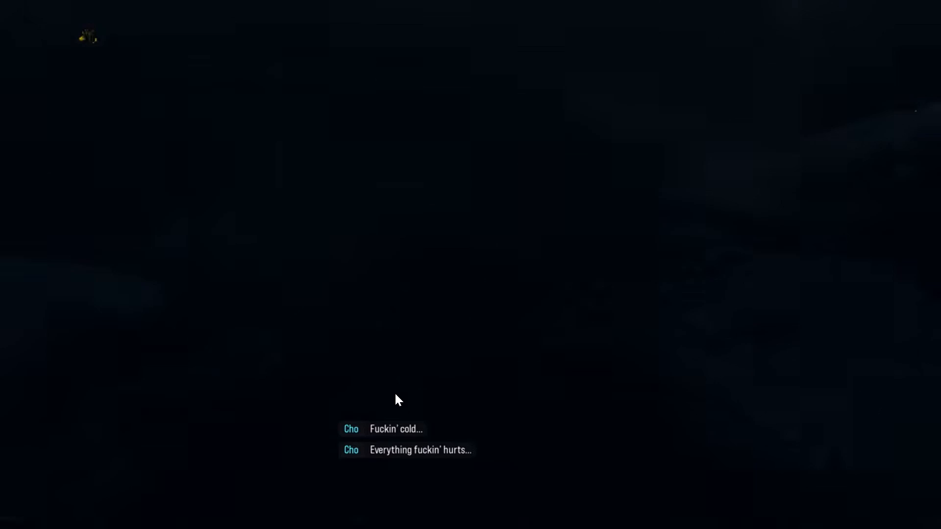
pyautogui.press('space')
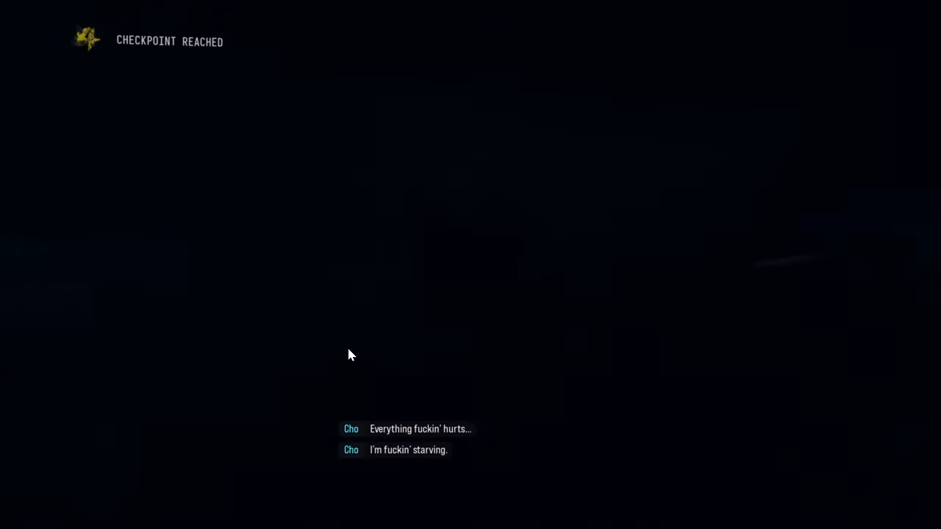
pyautogui.click(96, 242)
pyautogui.click(213, 358)
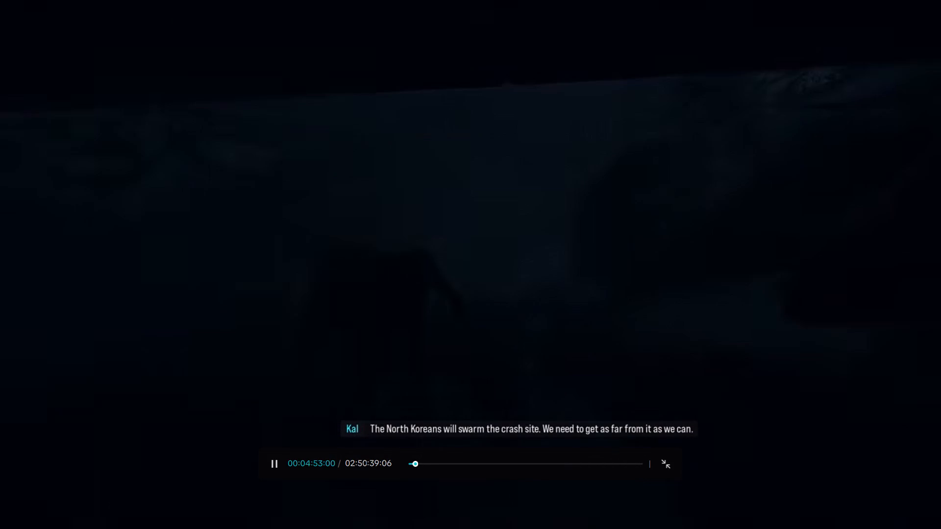
pyautogui.press('Left')
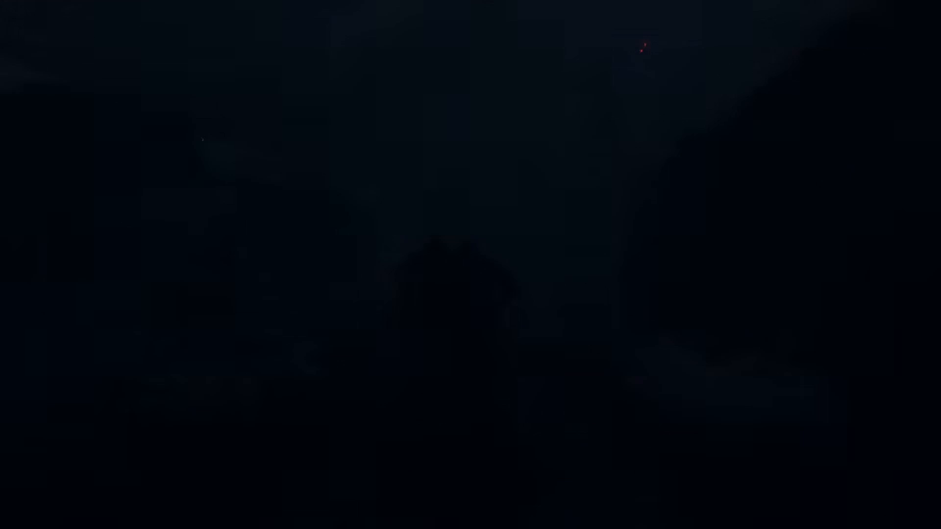
pyautogui.press('Left')
pyautogui.press('Left')
pyautogui.press('Left')
pyautogui.press('Left')
pyautogui.press('Left')
pyautogui.press('Left')
pyautogui.press('Left')
pyautogui.press('Left')
pyautogui.press('Left')
pyautogui.press('Left')
pyautogui.press('Left')
pyautogui.press('Left')
pyautogui.press('Left')
pyautogui.press('Left')
pyautogui.press('Left')
pyautogui.press('Left')
pyautogui.press('Left')
pyautogui.press('Left')
pyautogui.press('Left')
pyautogui.press('Left')
pyautogui.press('Left')
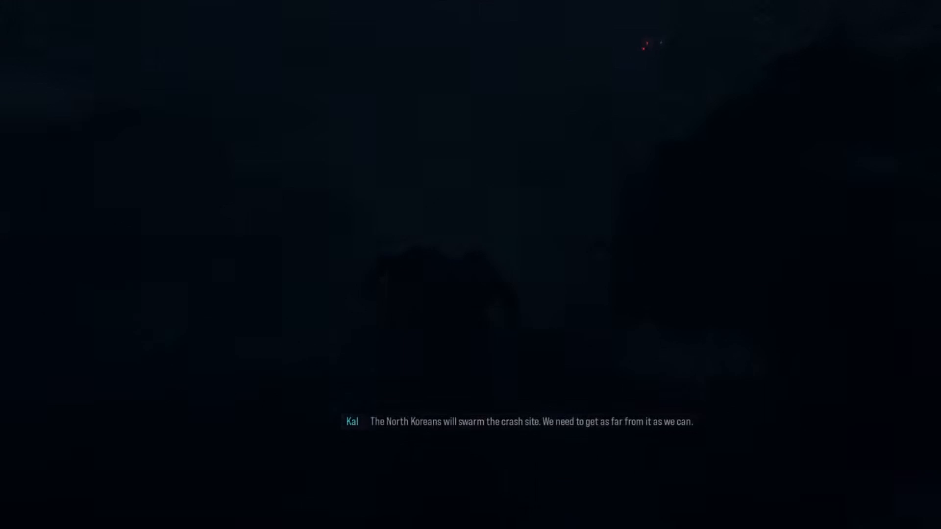
pyautogui.press('Escape')
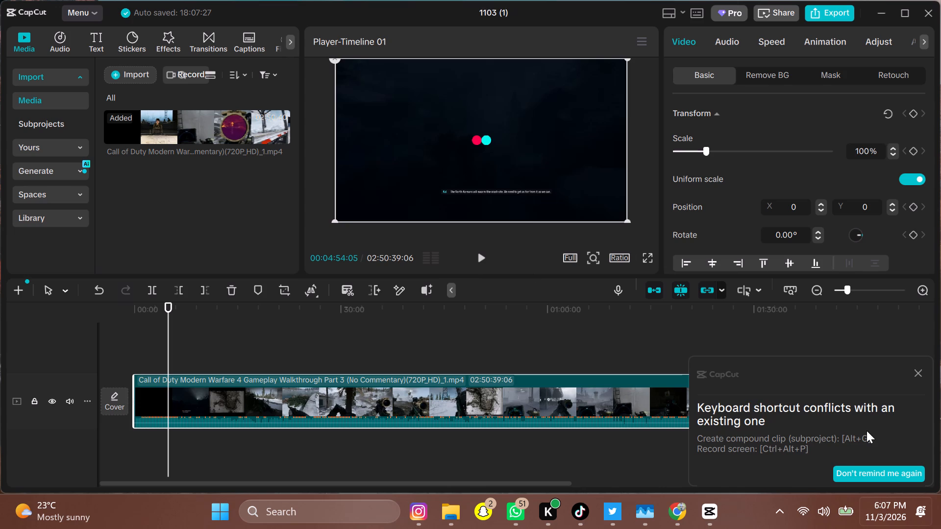
# Dismiss the keyboard shortcut conflict notice permanently.
pyautogui.click(865, 473)
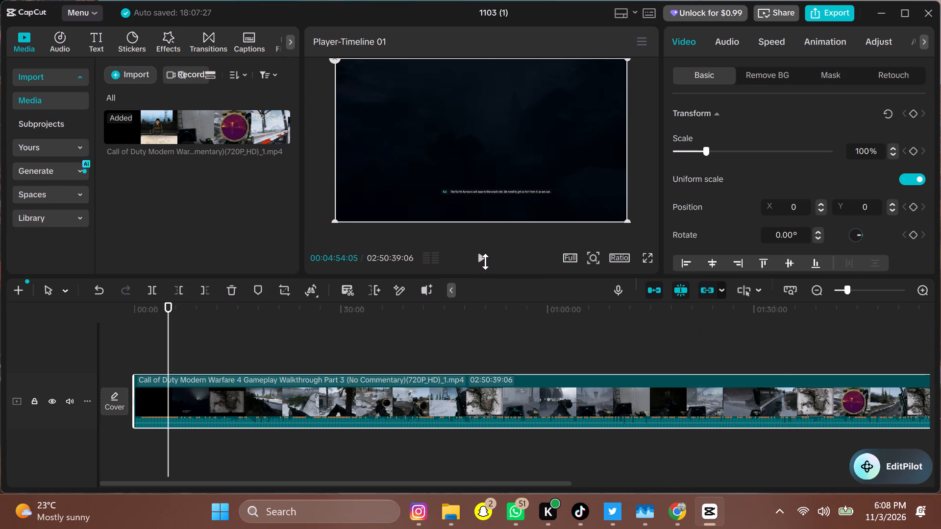
# Look through the clip's first five minutes on the timeline and play the footage around 00:04:00.
pyautogui.click(859, 289)
pyautogui.hscroll(6, 450, 351)
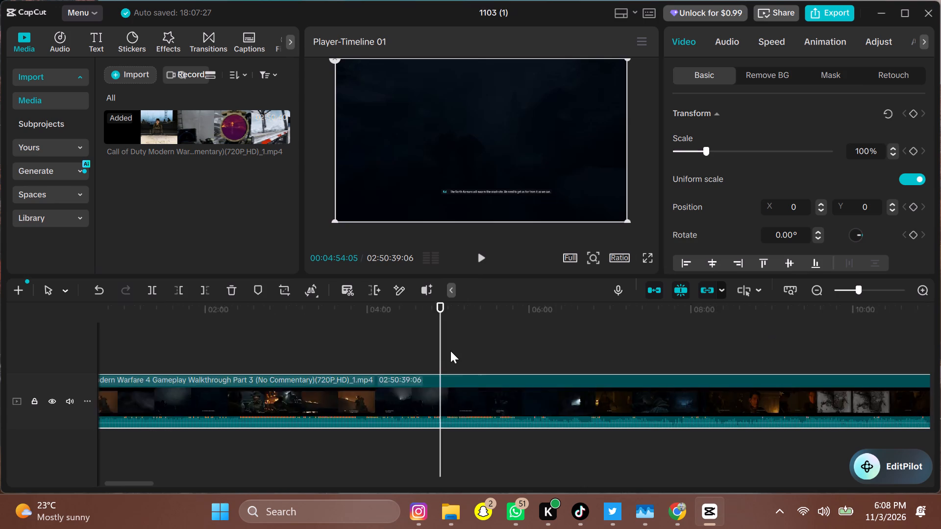
pyautogui.hscroll(9, 450, 351)
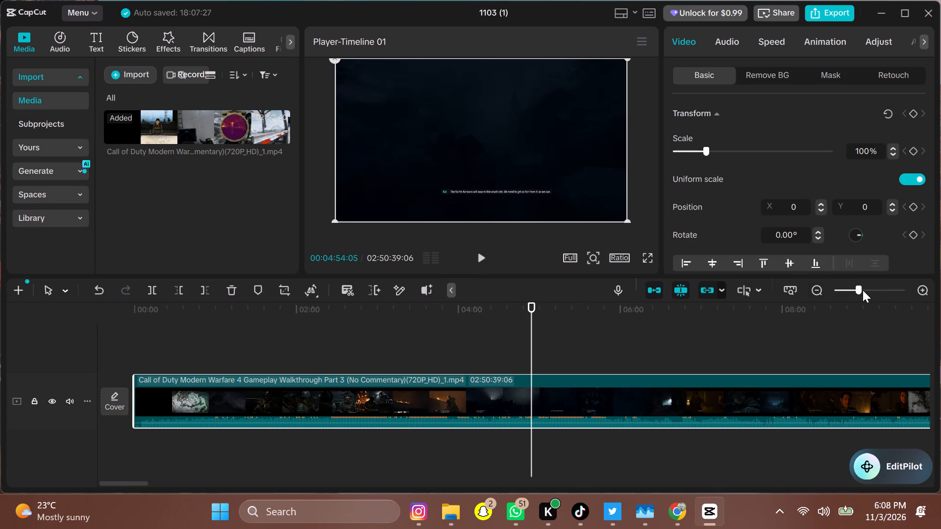
pyautogui.doubleClick(867, 289)
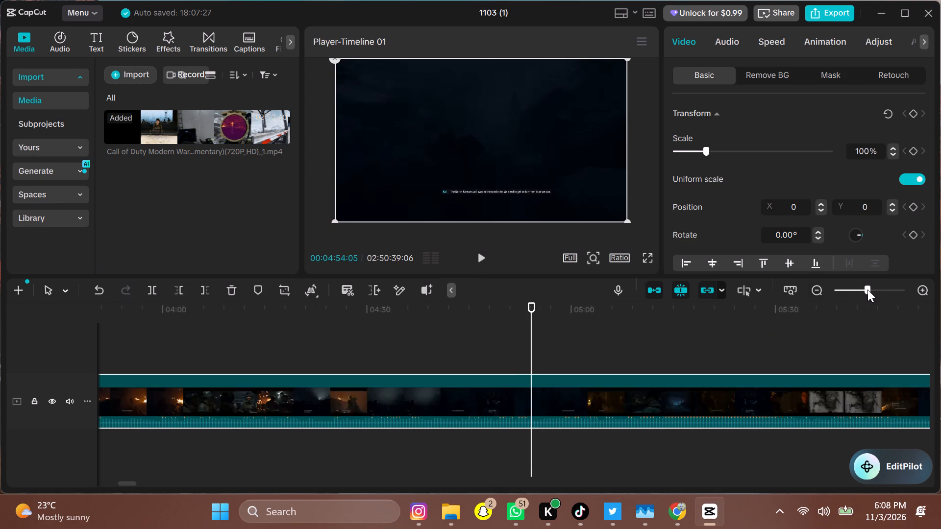
pyautogui.hscroll(5, 363, 324)
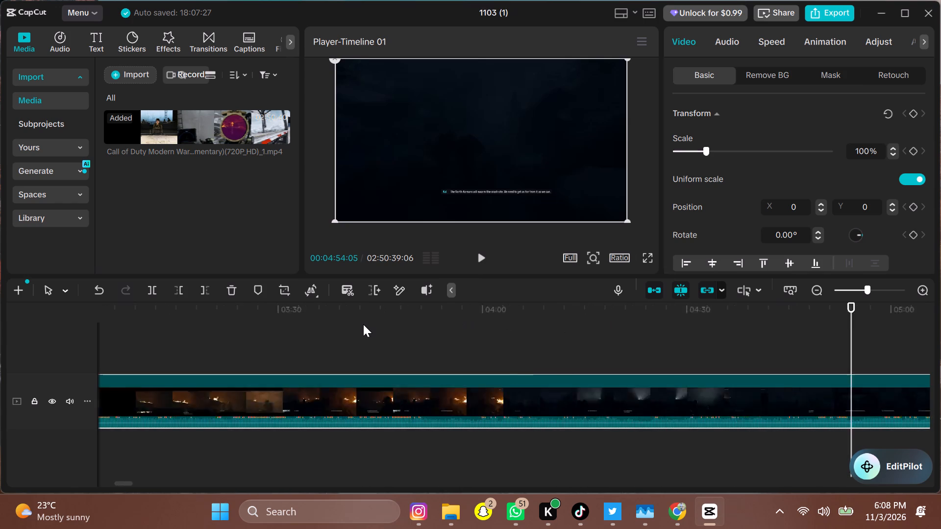
pyautogui.hscroll(7, 363, 324)
pyautogui.hscroll(14, 363, 324)
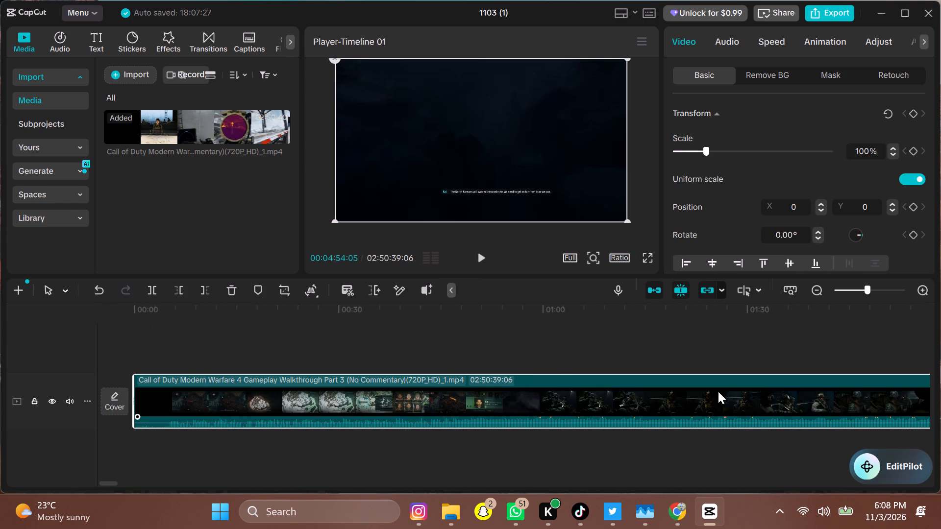
pyautogui.click(733, 389)
pyautogui.hscroll(-2, 729, 340)
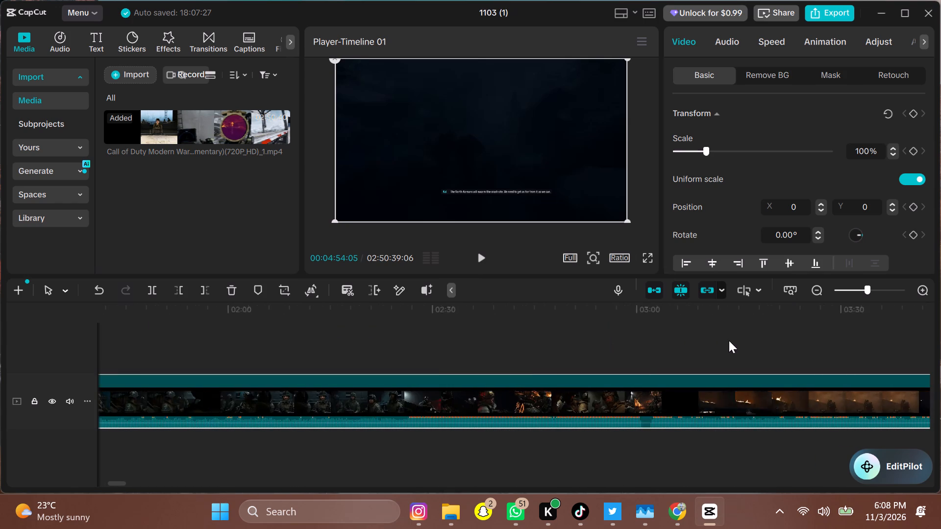
pyautogui.hscroll(-4, 729, 340)
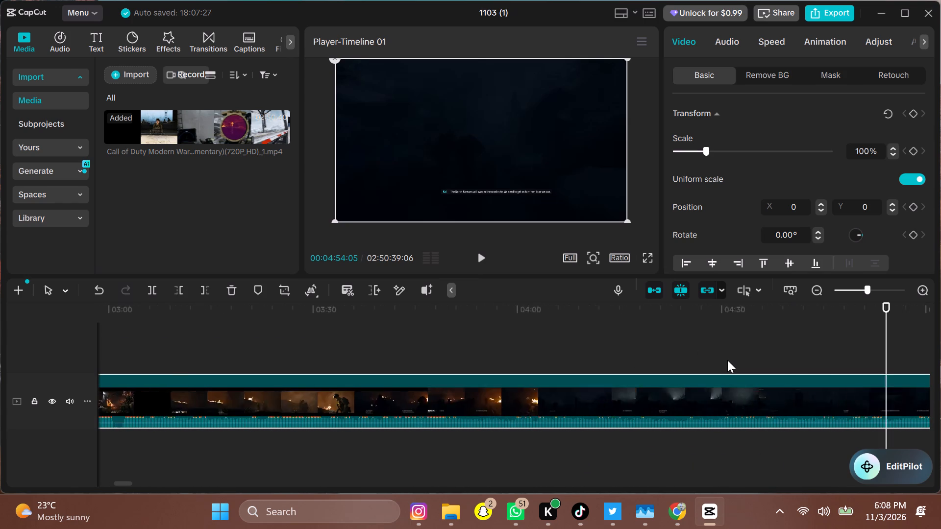
pyautogui.hscroll(-1, 727, 360)
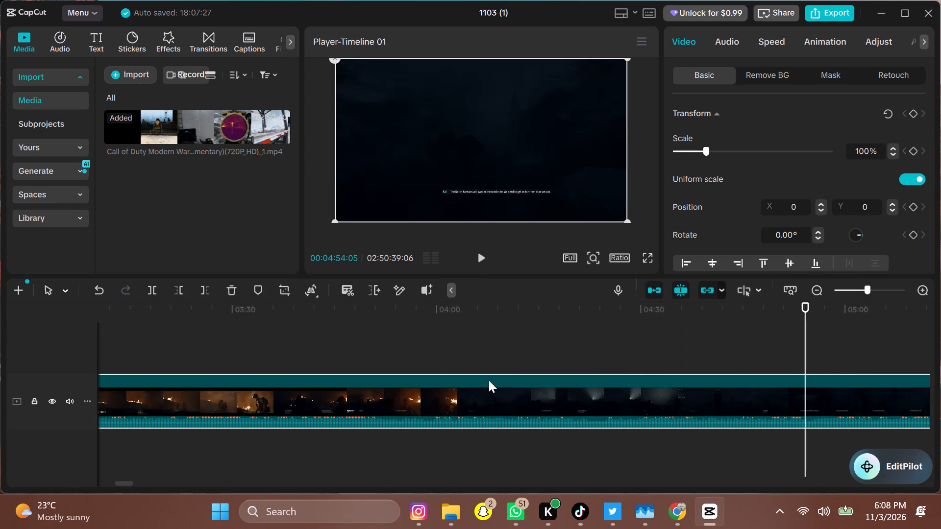
pyautogui.click(426, 360)
pyautogui.press('space')
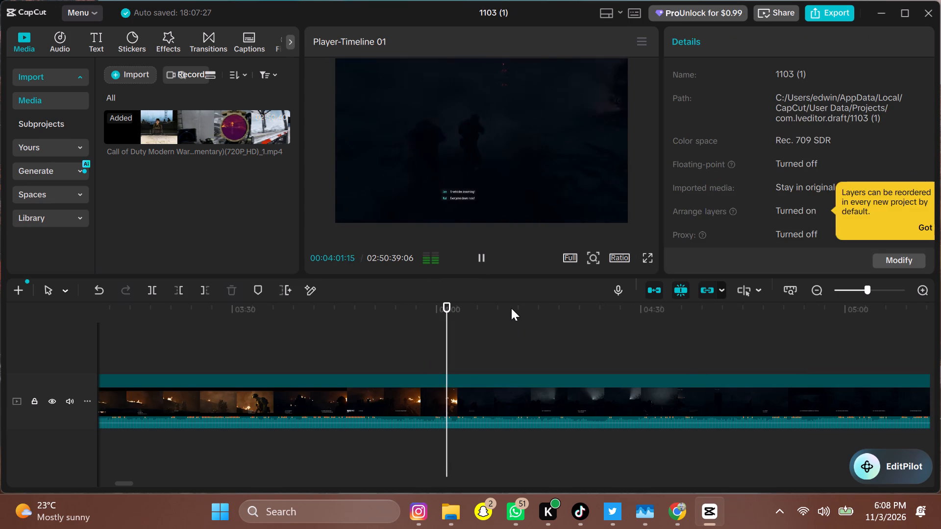
pyautogui.click(410, 331)
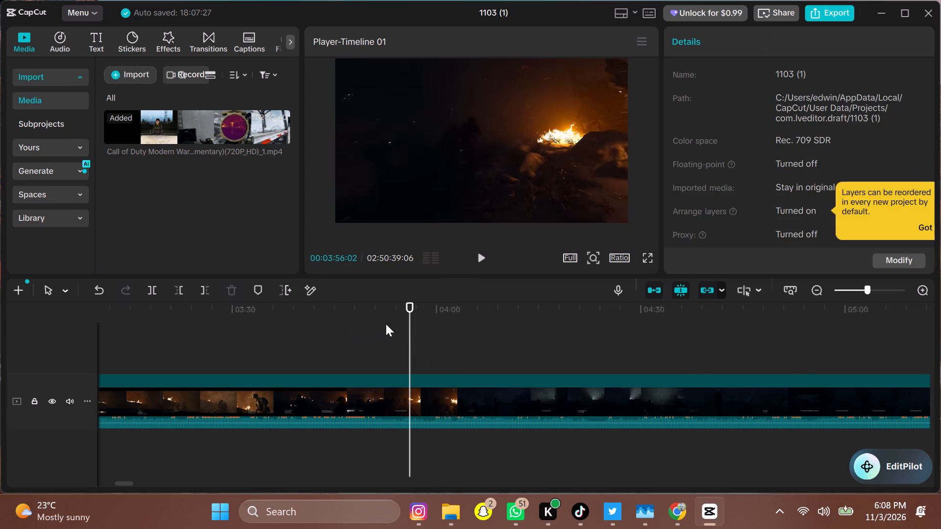
pyautogui.press('space')
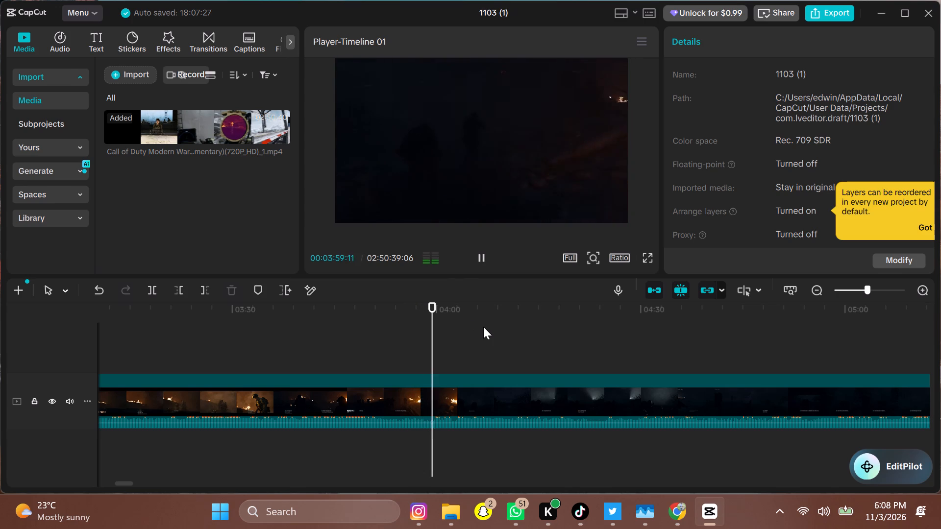
# Play the burning night scene between about 00:03:34 and 00:03:41 repeatedly to find where the dialogue starts.
pyautogui.click(291, 332)
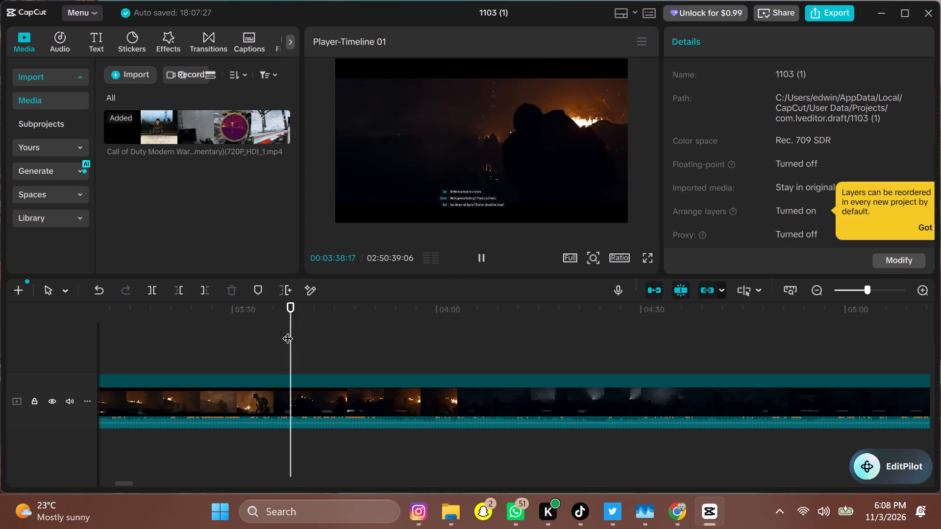
pyautogui.press('space')
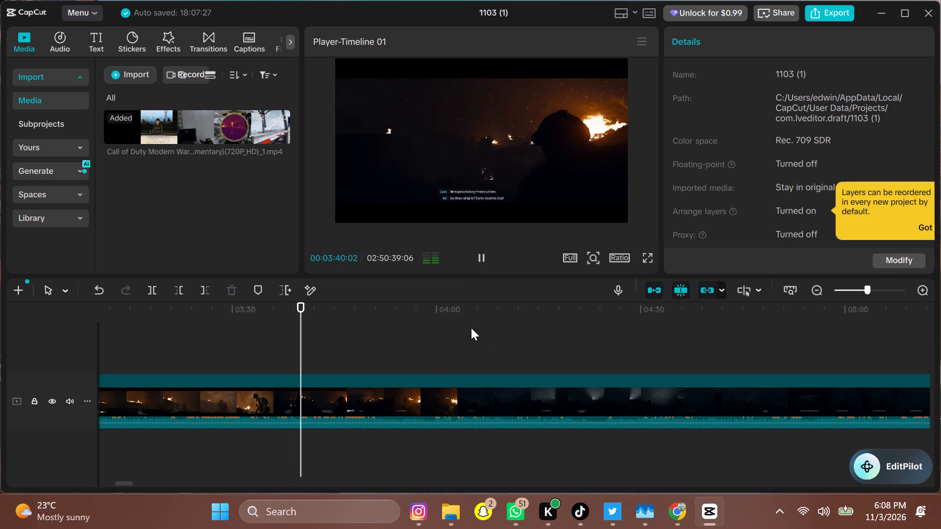
pyautogui.press('space')
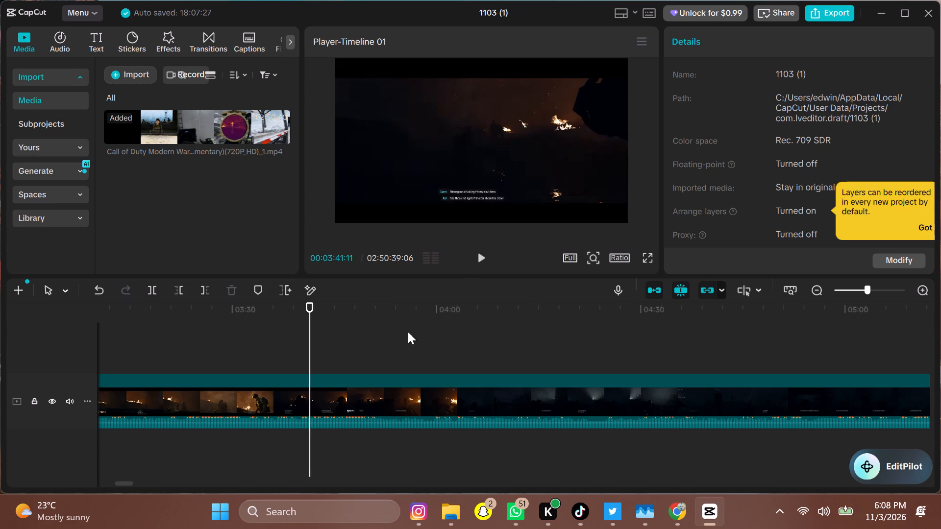
pyautogui.moveTo(312, 330); pyautogui.dragTo(308, 330)
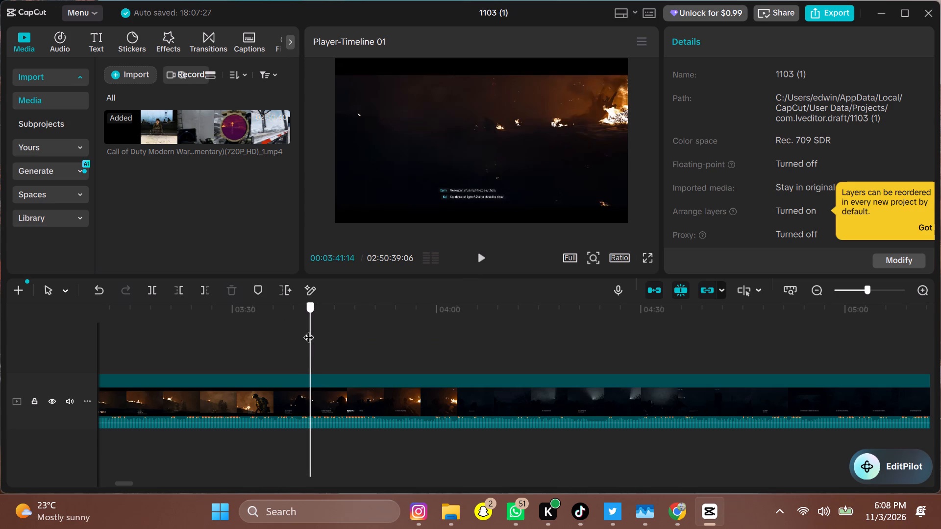
pyautogui.moveTo(308, 330); pyautogui.dragTo(305, 330)
pyautogui.press('space')
pyautogui.press('space')
pyautogui.moveTo(305, 330); pyautogui.dragTo(276, 334)
pyautogui.press('space')
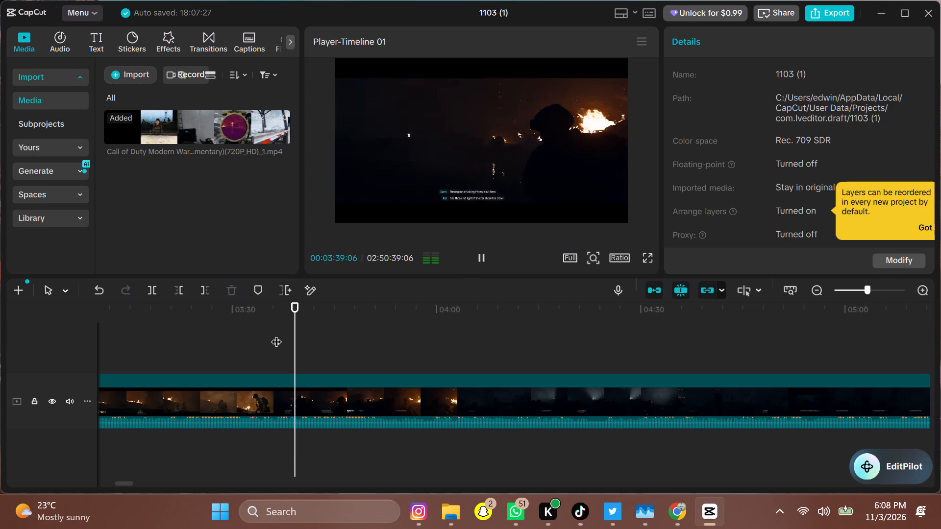
pyautogui.moveTo(276, 334); pyautogui.dragTo(247, 335)
pyautogui.press('space')
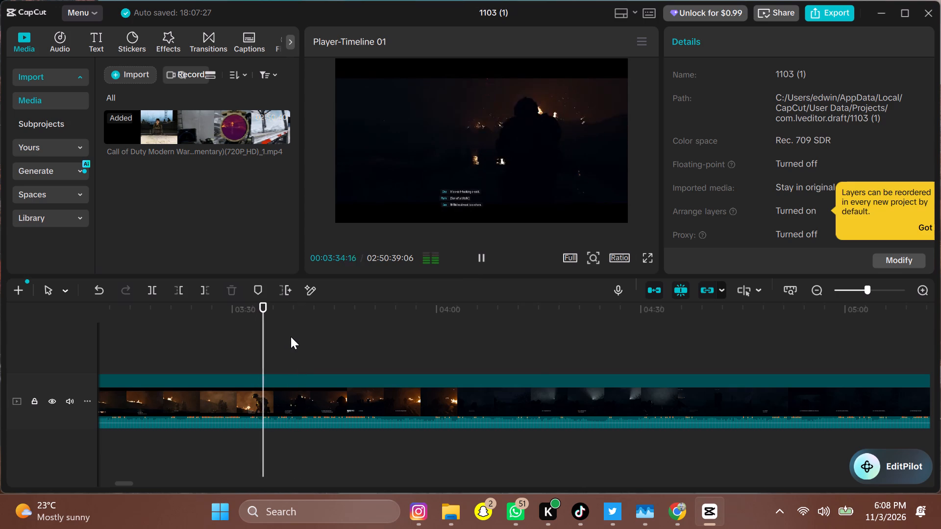
pyautogui.press('space')
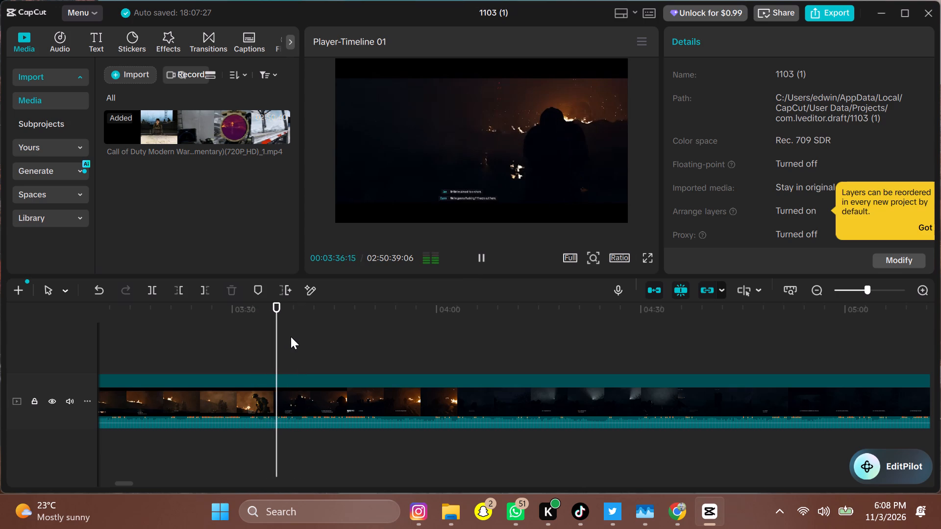
pyautogui.moveTo(279, 335); pyautogui.dragTo(267, 335)
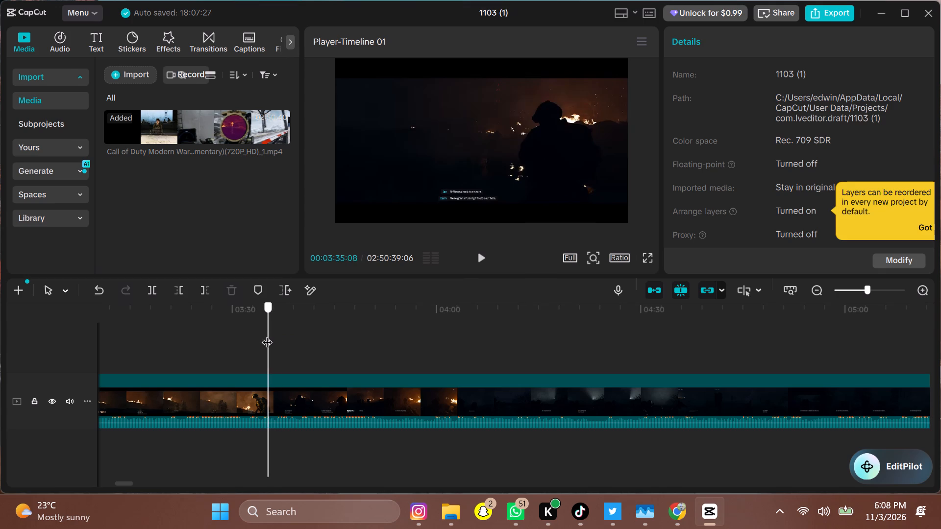
pyautogui.moveTo(267, 335); pyautogui.dragTo(258, 336)
pyautogui.press('space')
pyautogui.press('space')
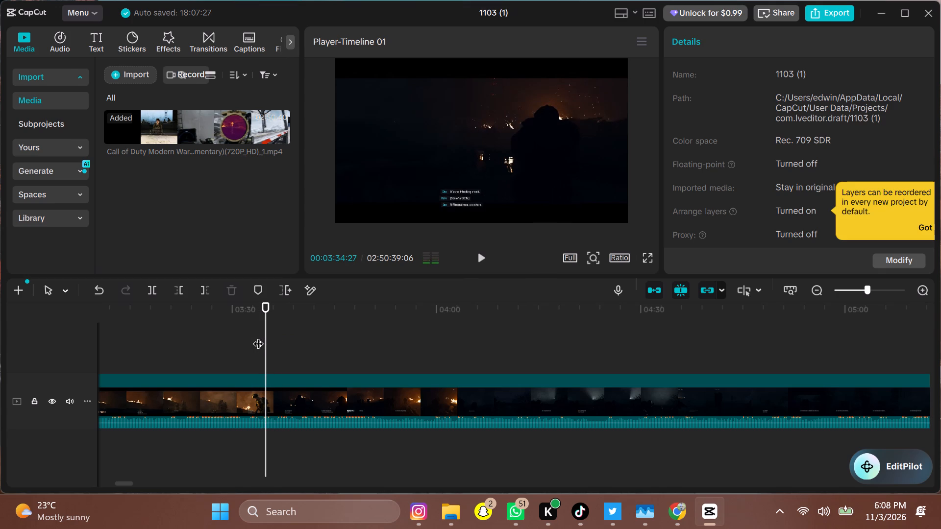
# Find the starting frame at 00:03:34:10 and delete everything in the clip before it.
pyautogui.press('Left')
pyautogui.press('Left')
pyautogui.press('Left')
pyautogui.press('Left')
pyautogui.press('Left')
pyautogui.press('Left')
pyautogui.press('Left')
pyautogui.press('Left')
pyautogui.press('Left')
pyautogui.press('Left')
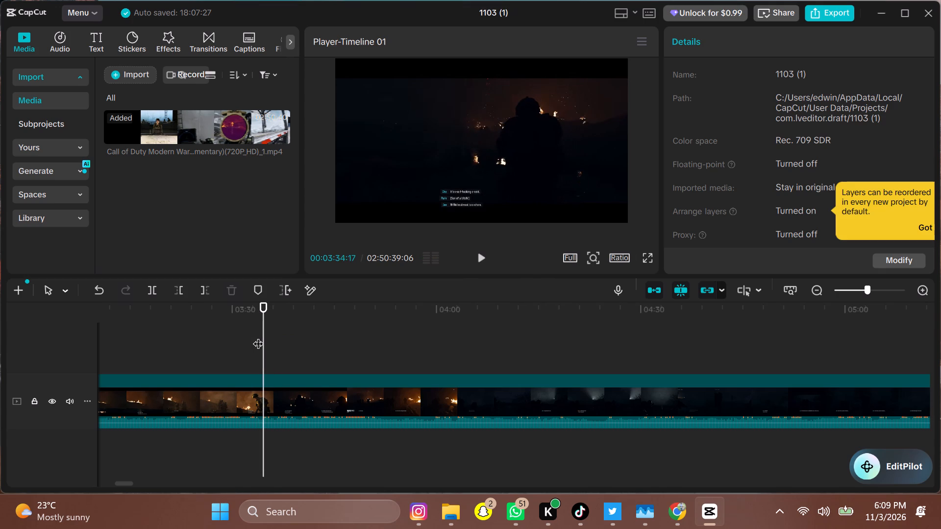
pyautogui.press('Left')
pyautogui.press('Left')
pyautogui.press('Left')
pyautogui.press('Left')
pyautogui.press('space')
pyautogui.press('space')
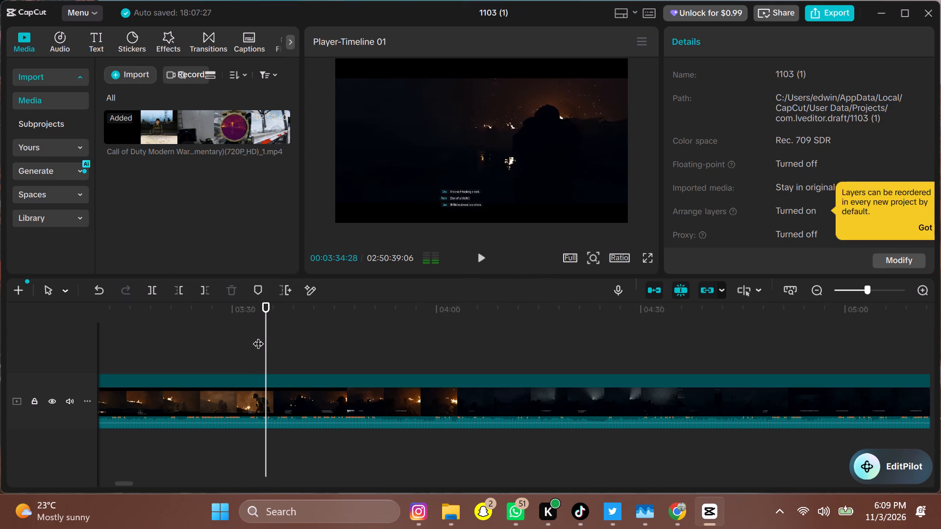
pyautogui.press('Left')
pyautogui.press('Left')
pyautogui.press('Left')
pyautogui.press('Left')
pyautogui.press('Left')
pyautogui.press('Left')
pyautogui.press('Left')
pyautogui.press('Left')
pyautogui.press('Left')
pyautogui.press('Left')
pyautogui.press('Left')
pyautogui.press('Left')
pyautogui.press('Left')
pyautogui.press('Left')
pyautogui.press('Left')
pyautogui.press('Left')
pyautogui.press('Left')
pyautogui.press('Left')
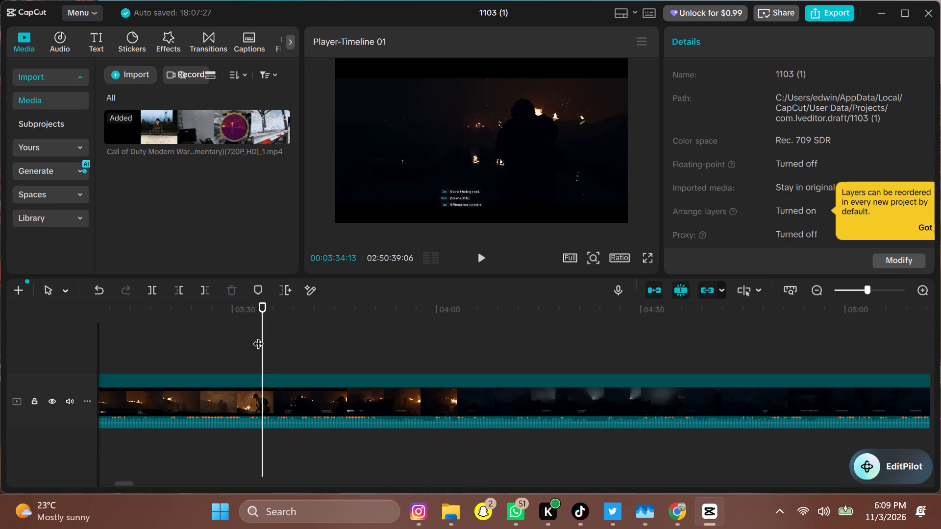
pyautogui.press('space')
pyautogui.press('space')
pyautogui.press('Left')
pyautogui.press('Left')
pyautogui.press('Left')
pyautogui.press('Left')
pyautogui.press('Left')
pyautogui.press('Left')
pyautogui.press('Left')
pyautogui.press('Left')
pyautogui.press('Left')
pyautogui.press('Left')
pyautogui.press('Left')
pyautogui.press('Left')
pyautogui.press('Left')
pyautogui.press('Left')
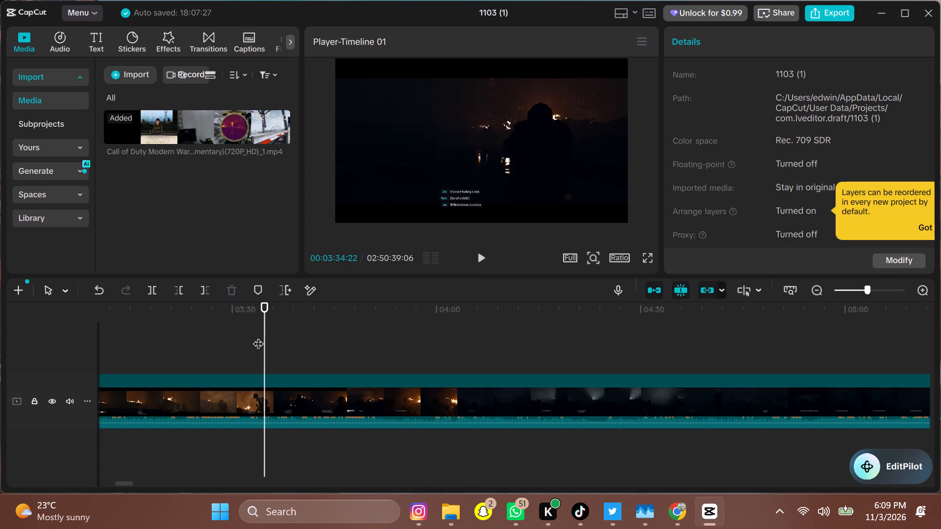
pyautogui.press('space')
pyautogui.press('Left')
pyautogui.press('Left')
pyautogui.press('Left')
pyautogui.press('Left')
pyautogui.press('Left')
pyautogui.press('Left')
pyautogui.press('Left')
pyautogui.press('Left')
pyautogui.press('Left')
pyautogui.press('Left')
pyautogui.press('Left')
pyautogui.press('Left')
pyautogui.press('Left')
pyautogui.press('Left')
pyautogui.press('Left')
pyautogui.press('Left')
pyautogui.press('Left')
pyautogui.press('Left')
pyautogui.press('Left')
pyautogui.press('Left')
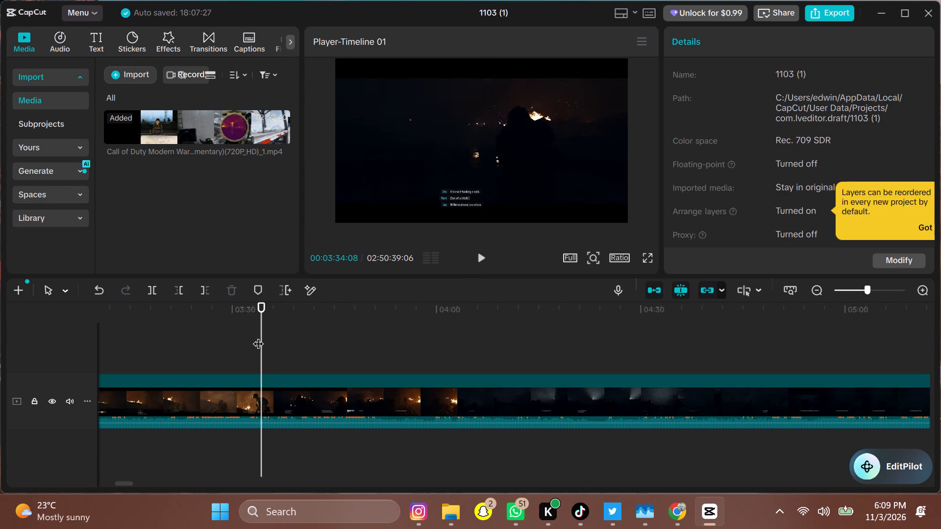
pyautogui.press('Right')
pyautogui.press('Right')
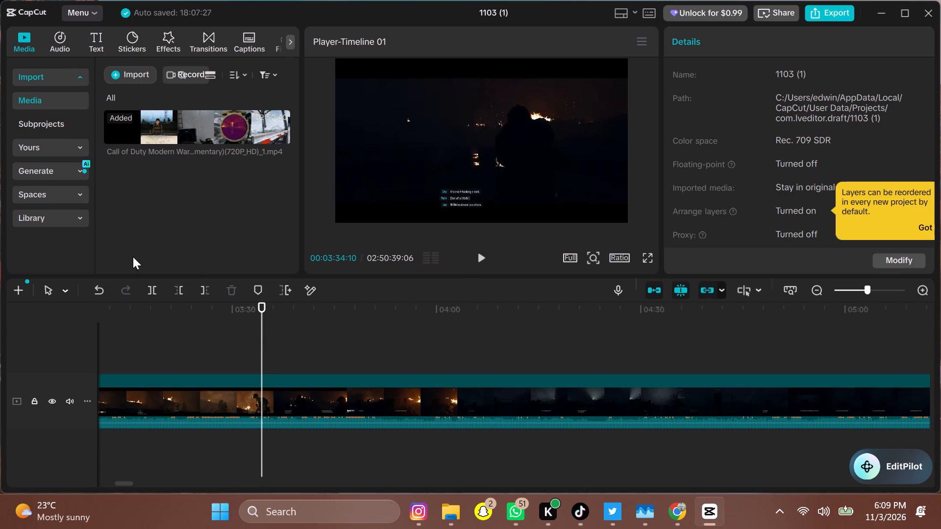
pyautogui.click(179, 289)
# Play the trimmed clip from its start and split it at 00:00:04:09.
pyautogui.press('space')
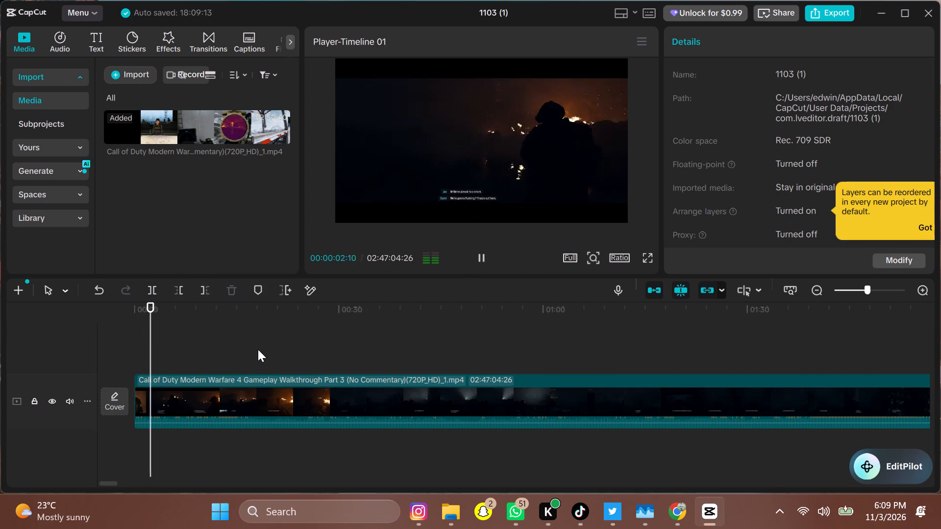
pyautogui.press('space')
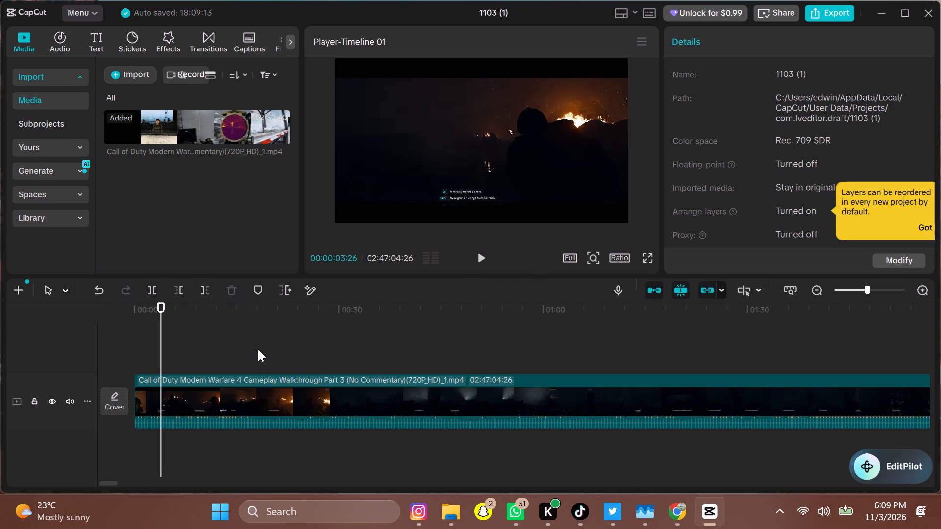
pyautogui.press('space')
pyautogui.press('space')
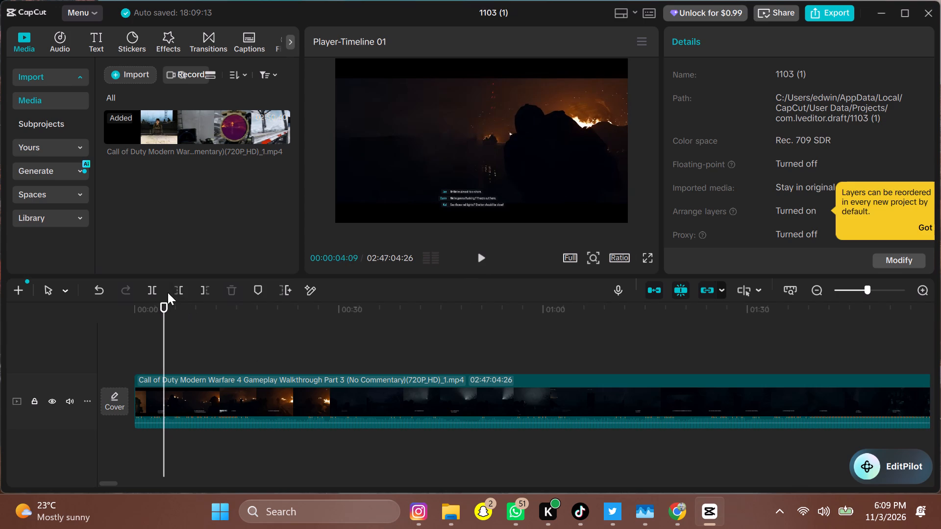
pyautogui.click(154, 292)
# Review the second clip up to the dark smoke shot and delete its part before 00:00:24:00.
pyautogui.press('space')
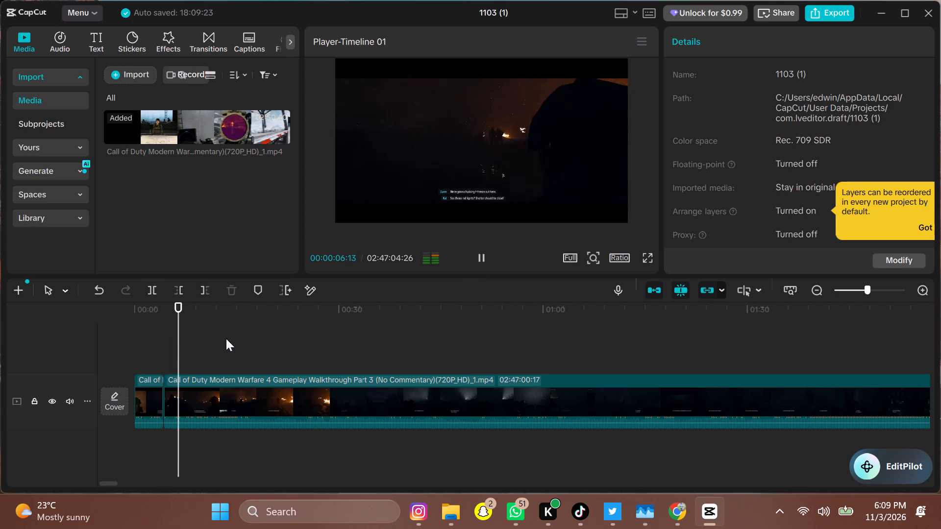
pyautogui.press('space')
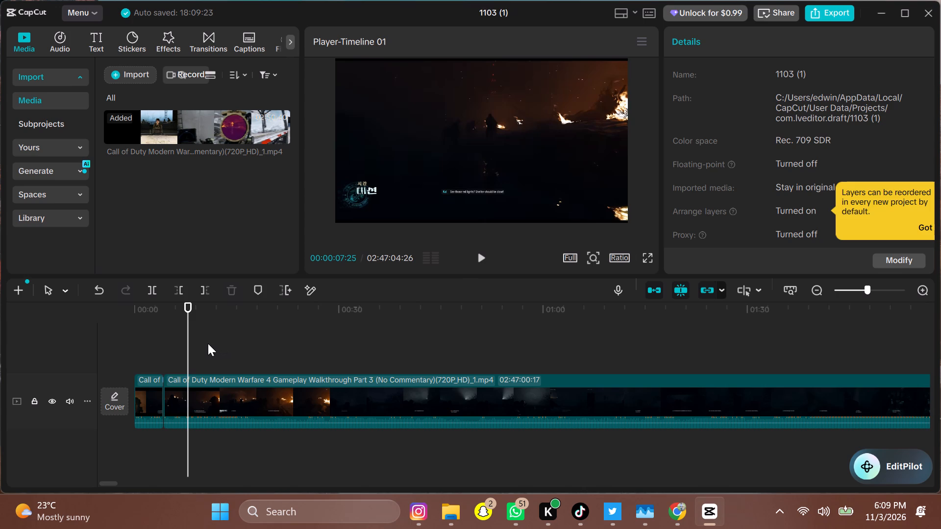
pyautogui.press('space')
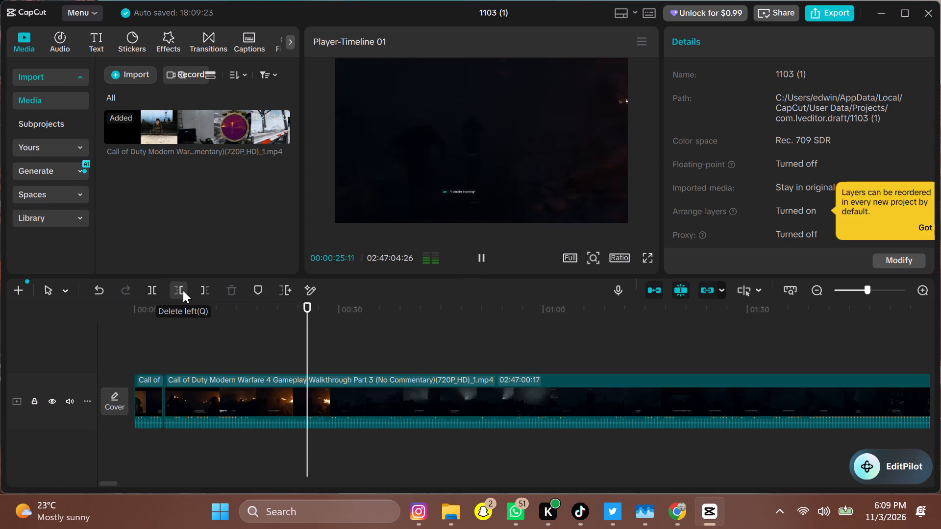
pyautogui.press('space')
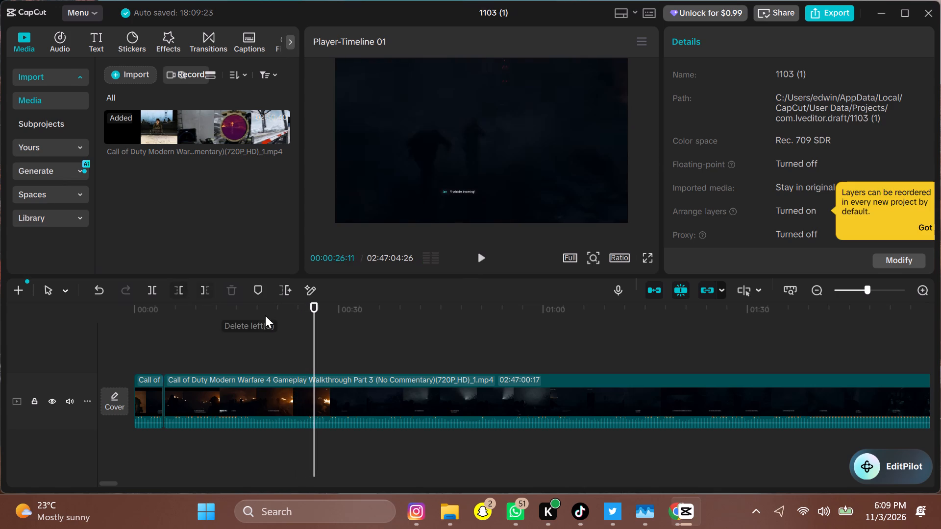
pyautogui.moveTo(314, 327); pyautogui.dragTo(301, 327)
pyautogui.press('space')
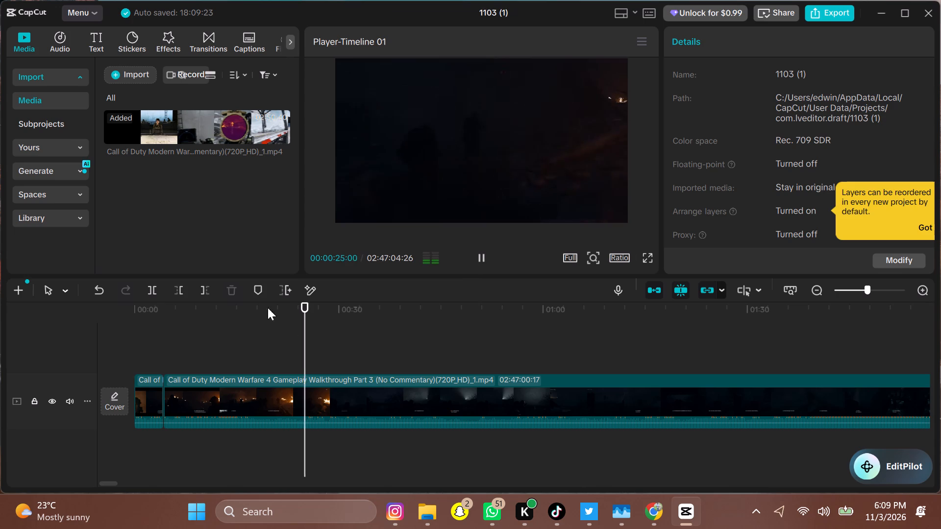
pyautogui.press('space')
pyautogui.press('space')
pyautogui.press('space')
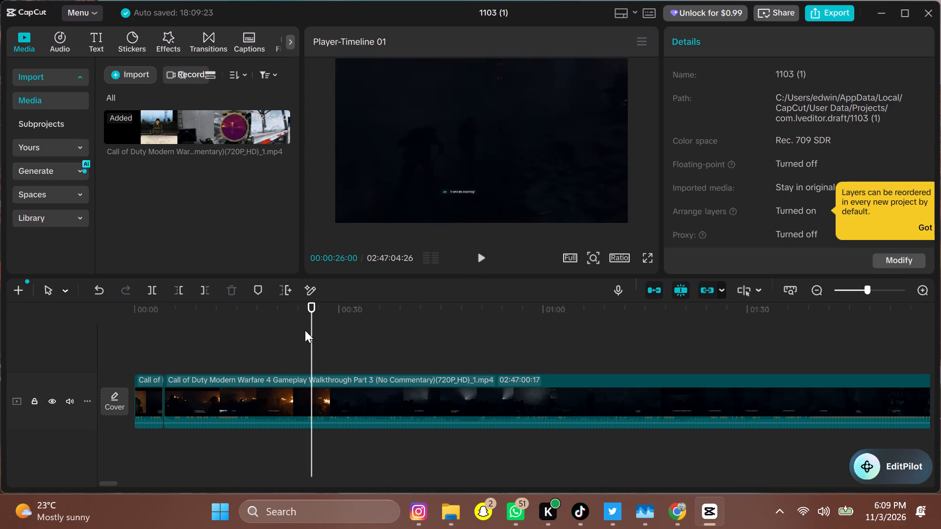
pyautogui.moveTo(313, 330); pyautogui.dragTo(298, 330)
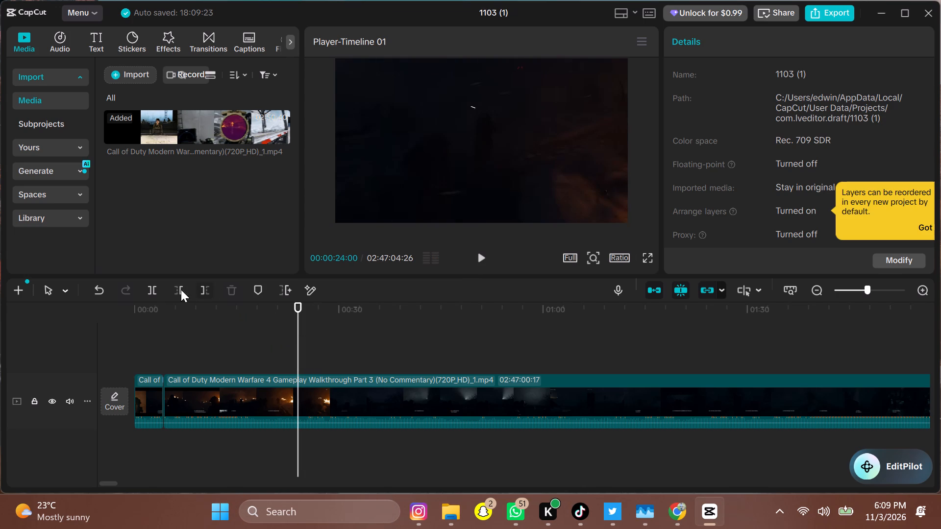
pyautogui.click(186, 289)
# Play the second clip and trim off its beginning up to about 00:00:18, where the bright flare lights the night sky.
pyautogui.press('space')
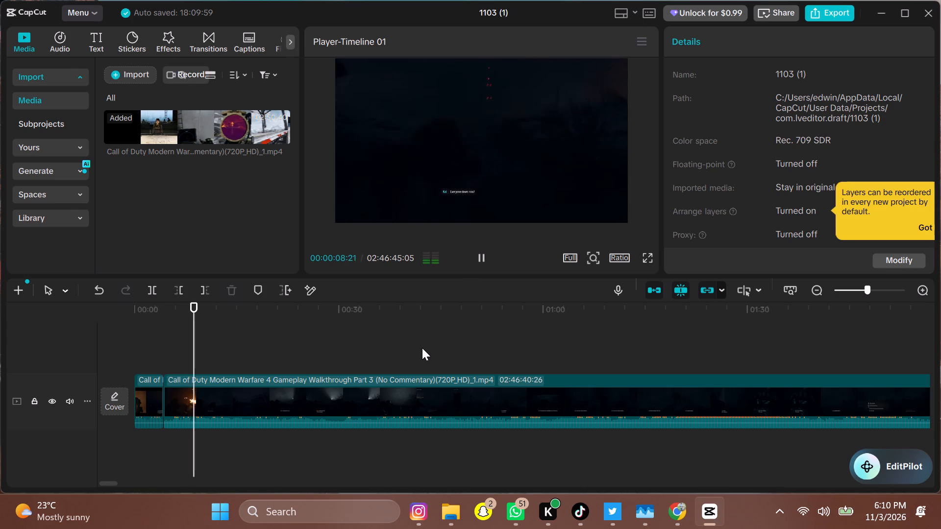
pyautogui.press('space')
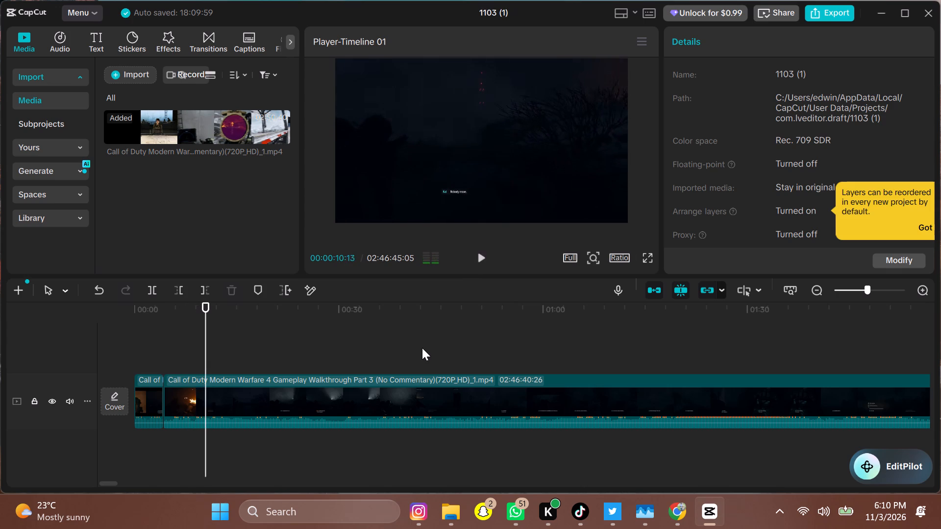
pyautogui.press('space')
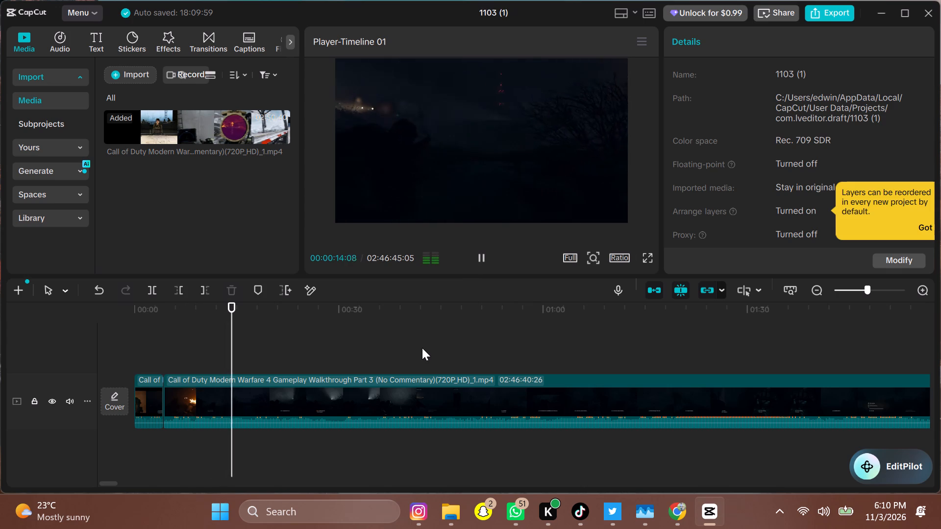
pyautogui.press('space')
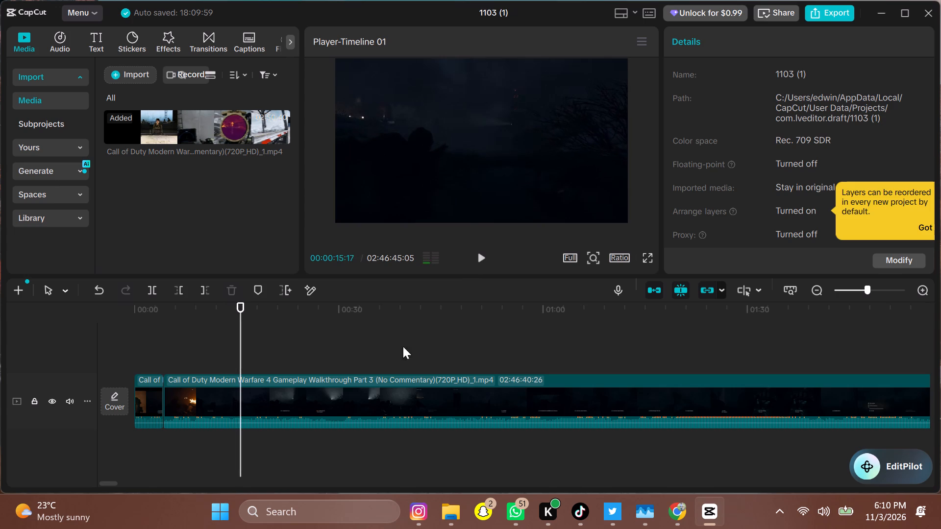
pyautogui.press('space')
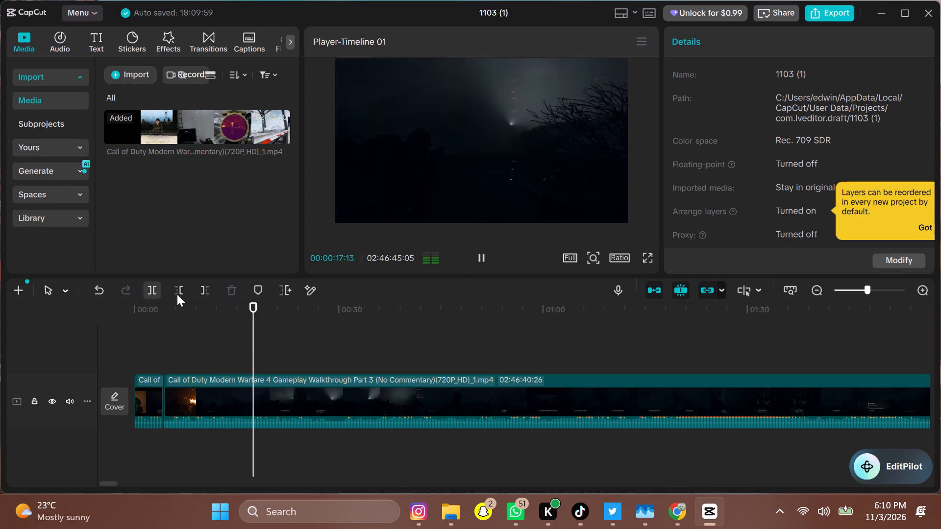
pyautogui.click(178, 290)
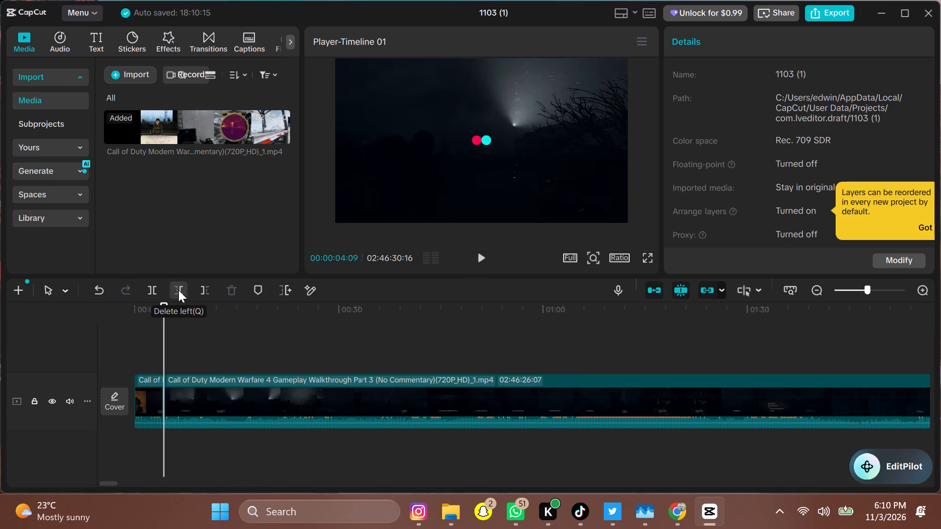
# Replay the edit from the beginning and split the second clip at about 00:00:18.
pyautogui.press('space')
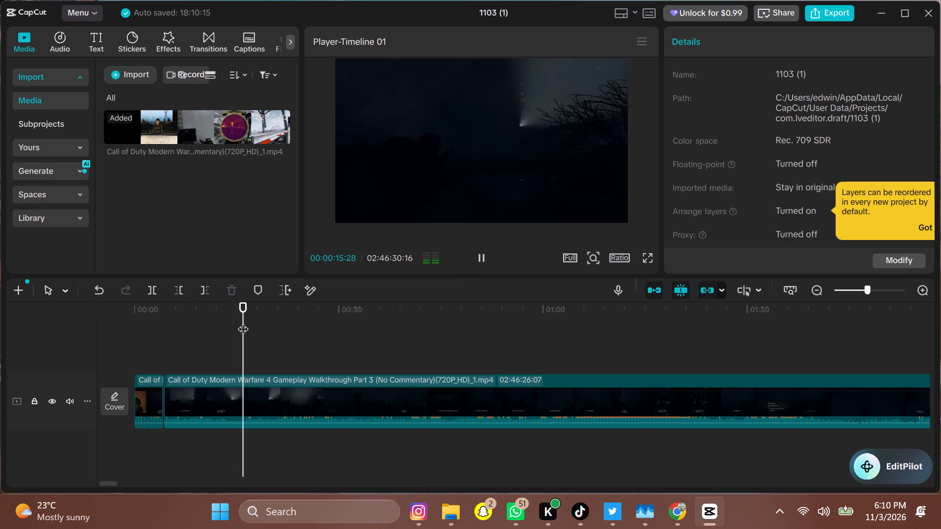
pyautogui.moveTo(248, 322); pyautogui.dragTo(92, 331)
pyautogui.press('space')
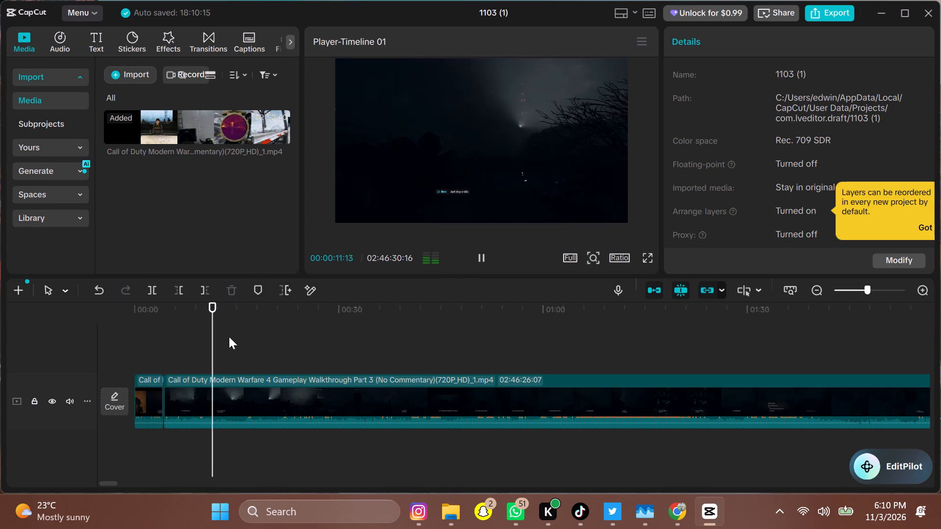
pyautogui.click(149, 287)
# Play on past the newest split and delete the third clip's part before 00:00:23:15.
pyautogui.press('space')
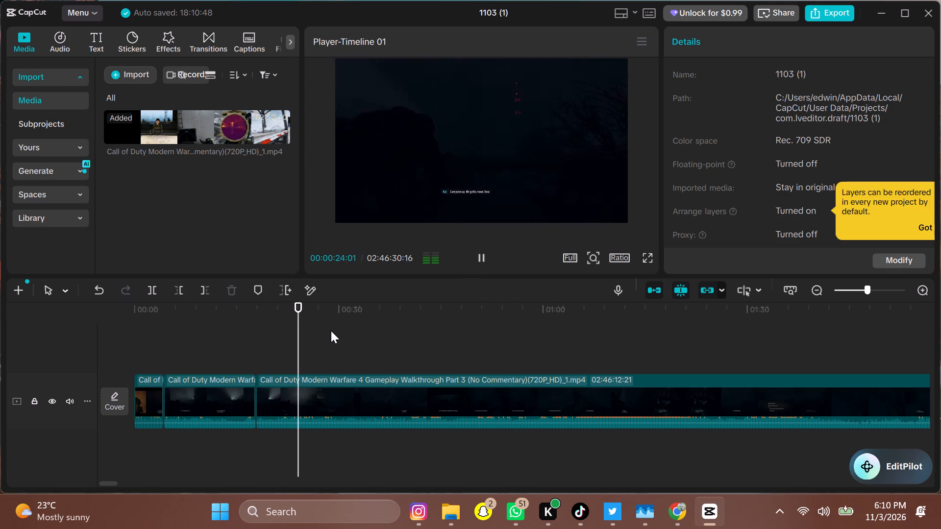
pyautogui.press('space')
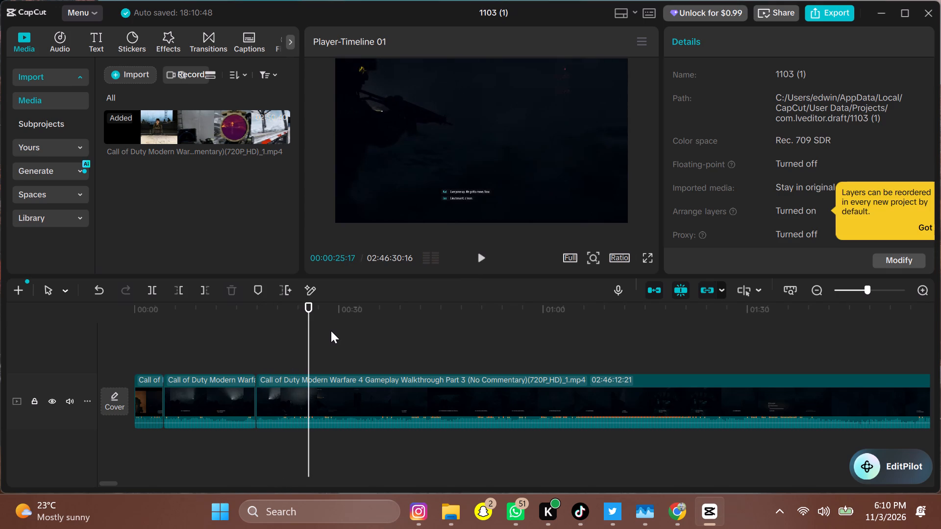
pyautogui.moveTo(309, 325); pyautogui.dragTo(295, 326)
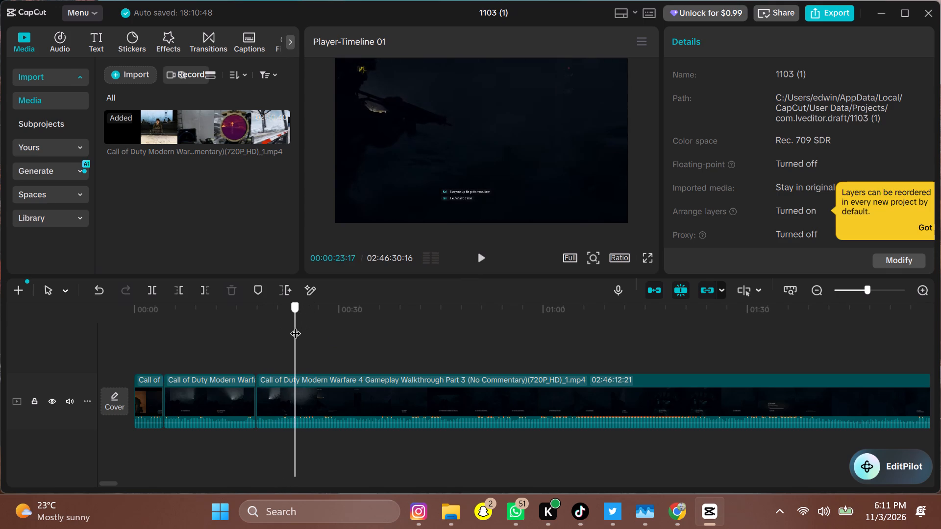
pyautogui.moveTo(295, 326); pyautogui.dragTo(295, 326)
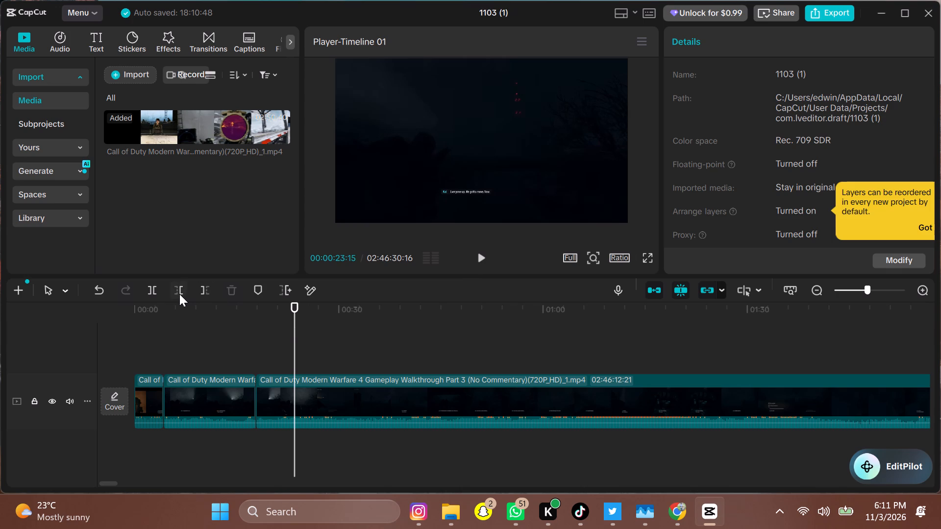
pyautogui.click(177, 293)
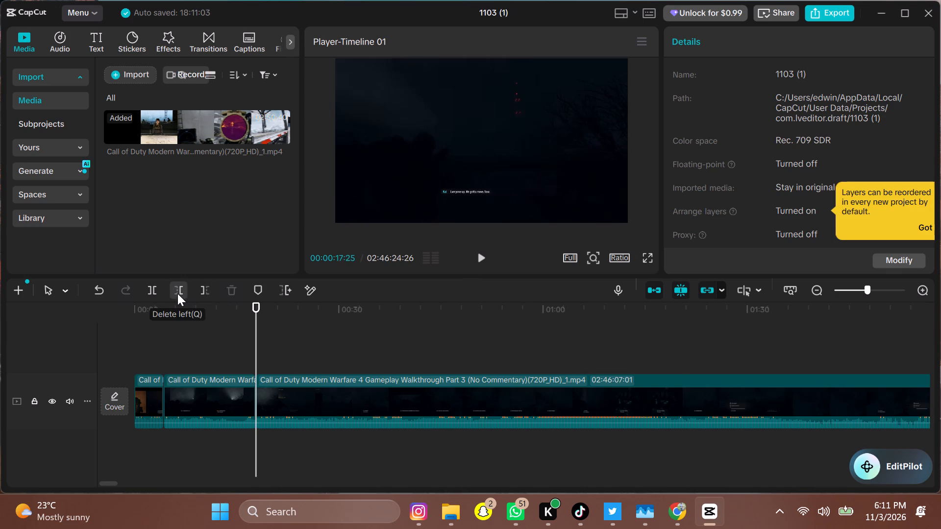
# Review the footage after the cut up to about 00:01:08 and delete the short second clip.
pyautogui.press('space')
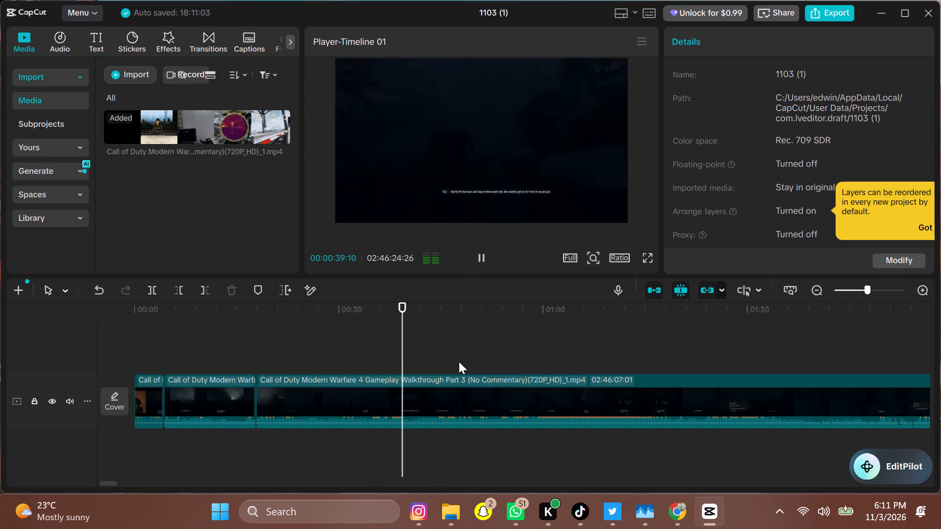
pyautogui.press('space')
pyautogui.press('space')
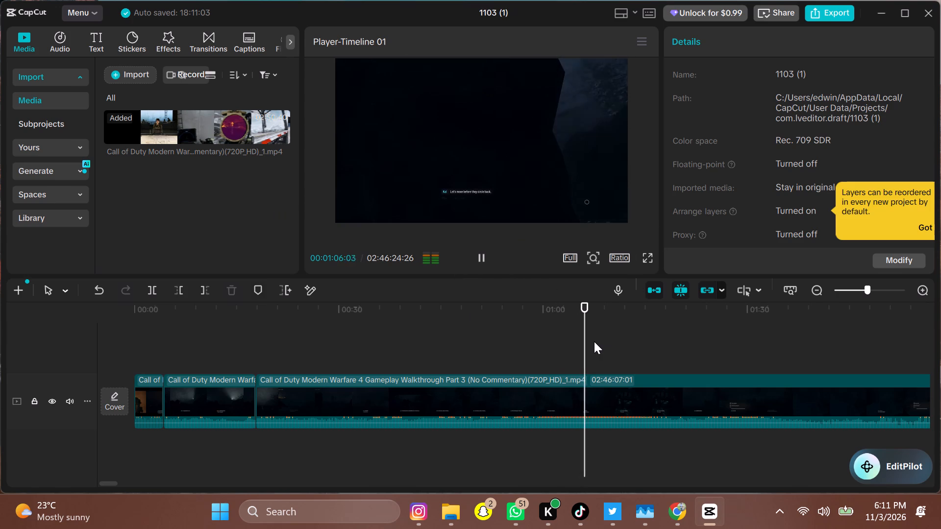
pyautogui.press('space')
pyautogui.press('space')
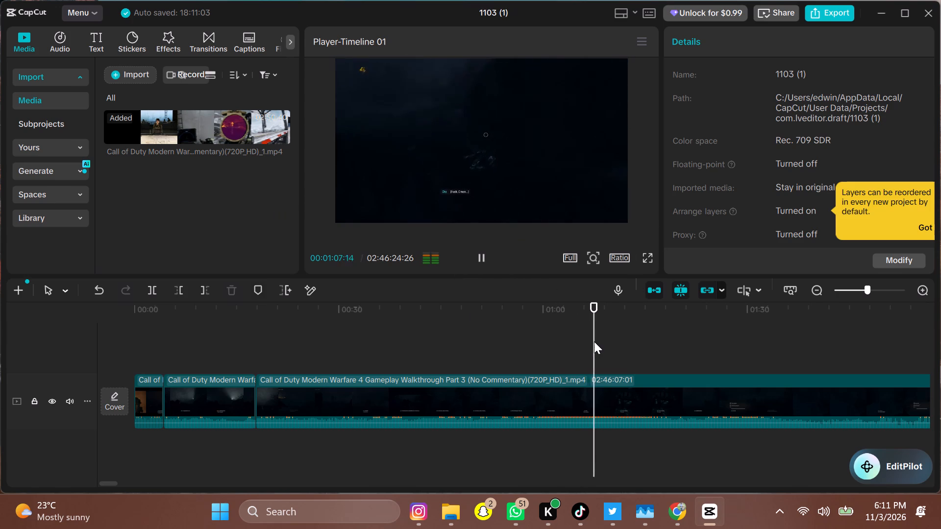
pyautogui.moveTo(252, 377); pyautogui.dragTo(225, 399)
pyautogui.click(225, 399)
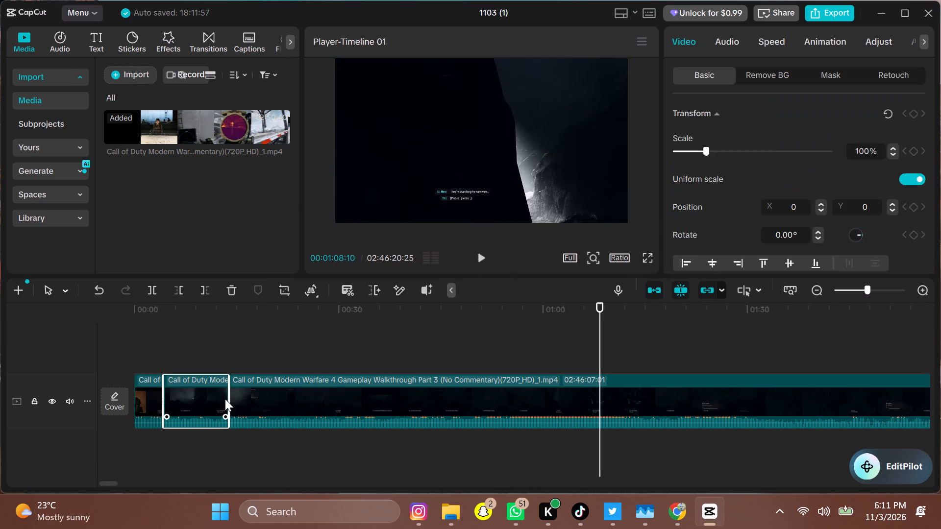
pyautogui.press('Delete')
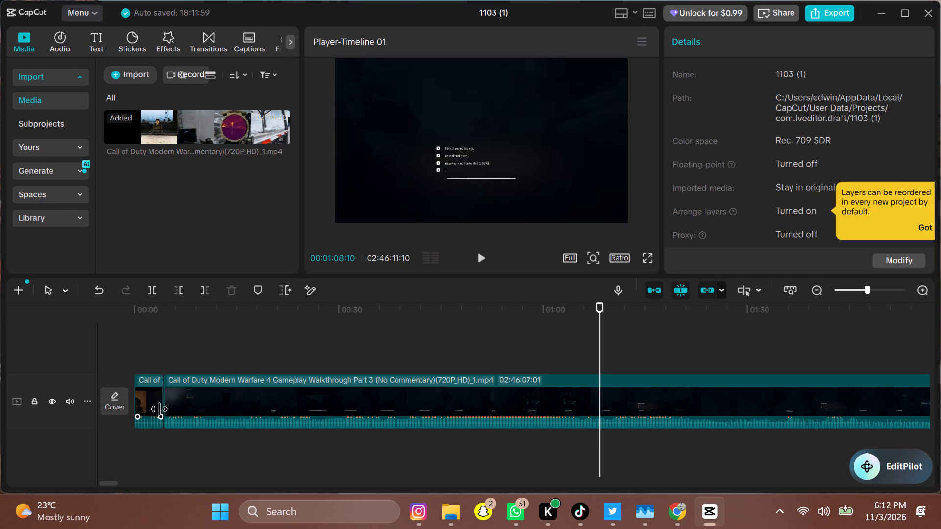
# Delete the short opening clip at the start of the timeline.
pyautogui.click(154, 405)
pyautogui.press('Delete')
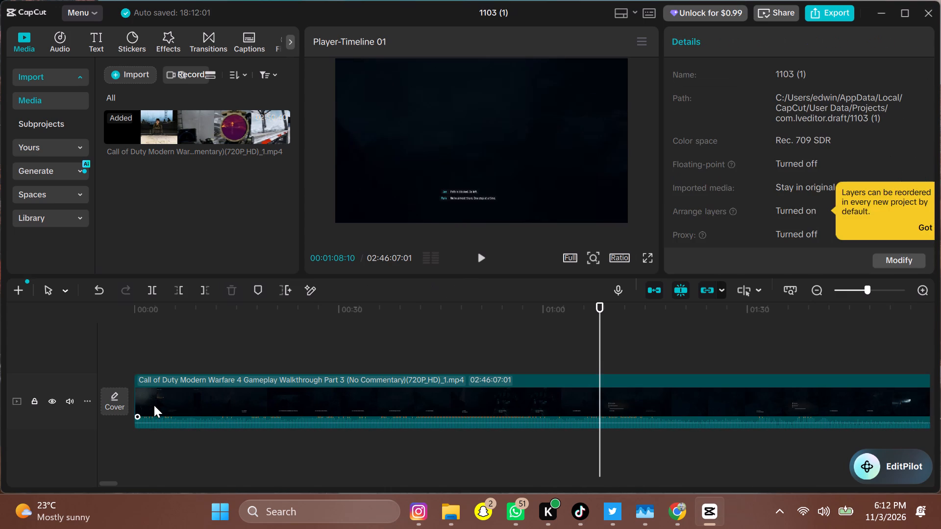
# Review the remaining footage onward from 00:01:08:10 and look ahead to the orange-lit scene after 00:02:00.
pyautogui.press('space')
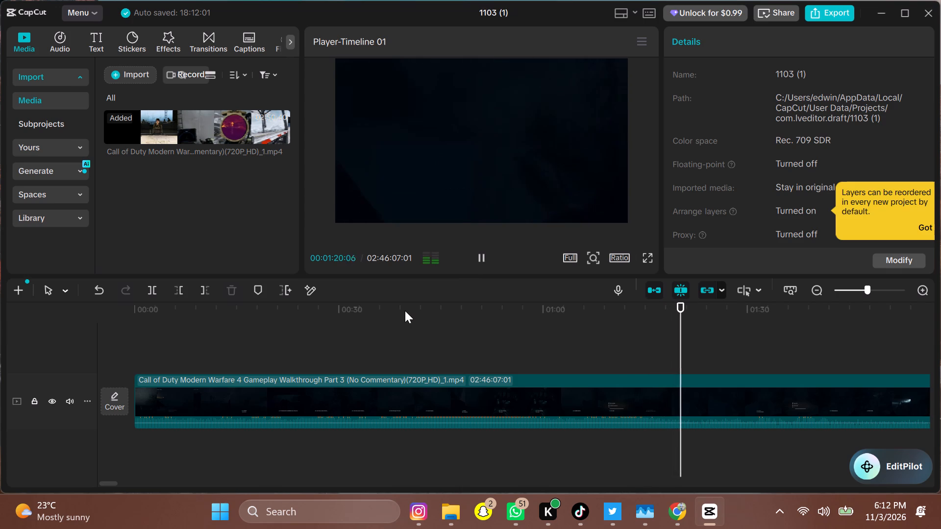
pyautogui.press('space')
pyautogui.hscroll(-1, 789, 409)
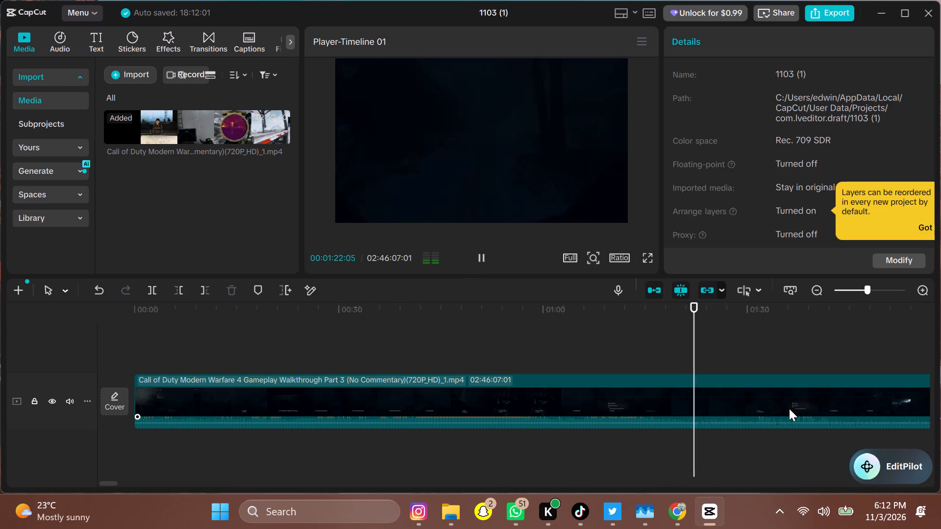
pyautogui.hscroll(-1, 789, 409)
pyautogui.click(616, 392)
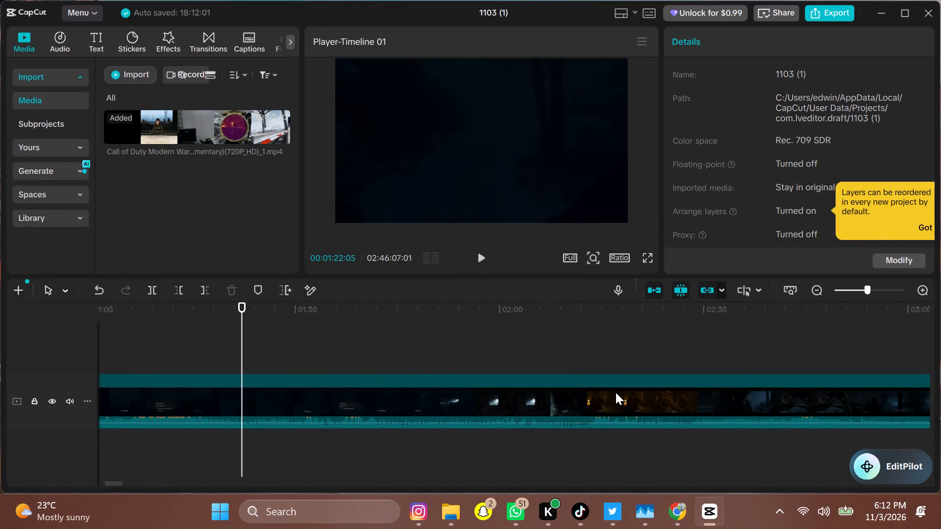
pyautogui.click(634, 405)
pyautogui.press('space')
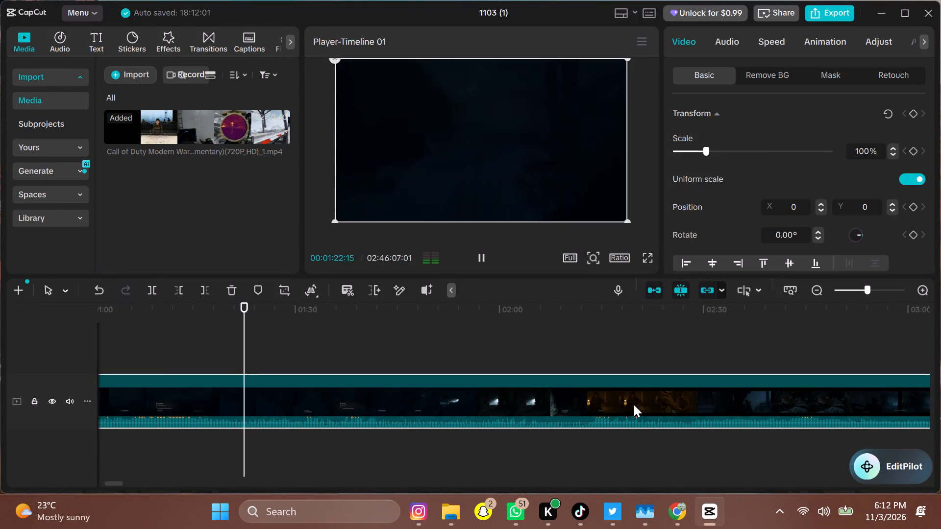
pyautogui.click(634, 405)
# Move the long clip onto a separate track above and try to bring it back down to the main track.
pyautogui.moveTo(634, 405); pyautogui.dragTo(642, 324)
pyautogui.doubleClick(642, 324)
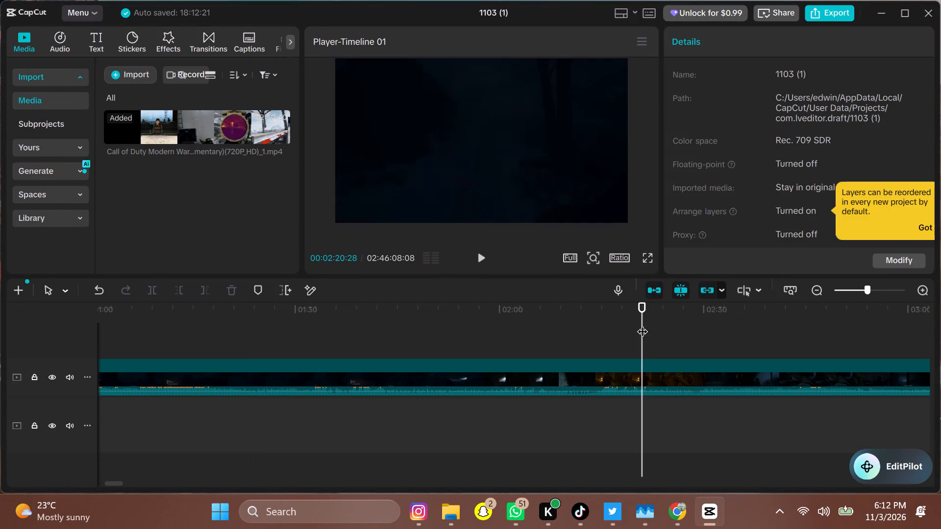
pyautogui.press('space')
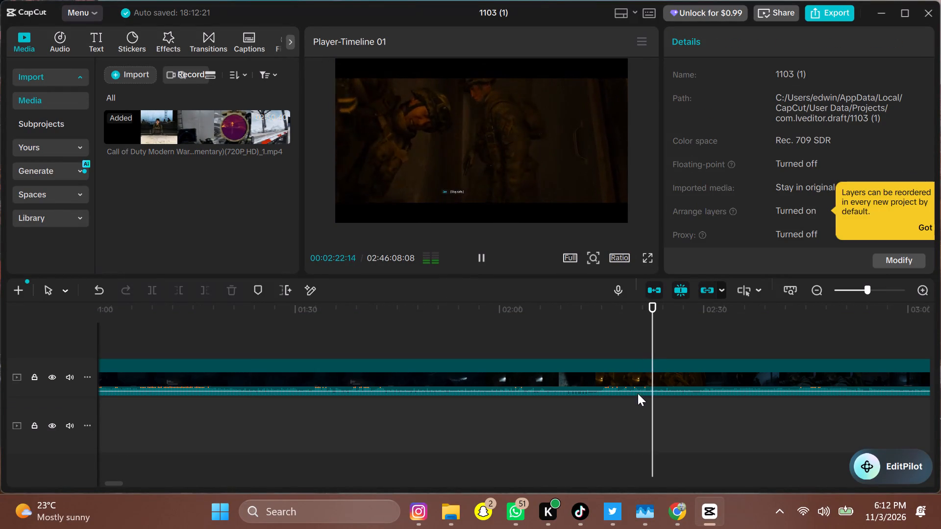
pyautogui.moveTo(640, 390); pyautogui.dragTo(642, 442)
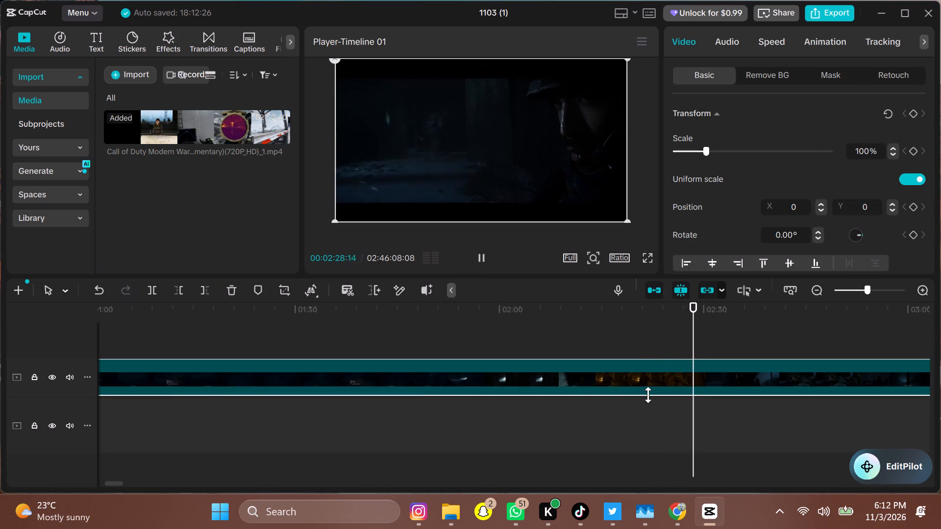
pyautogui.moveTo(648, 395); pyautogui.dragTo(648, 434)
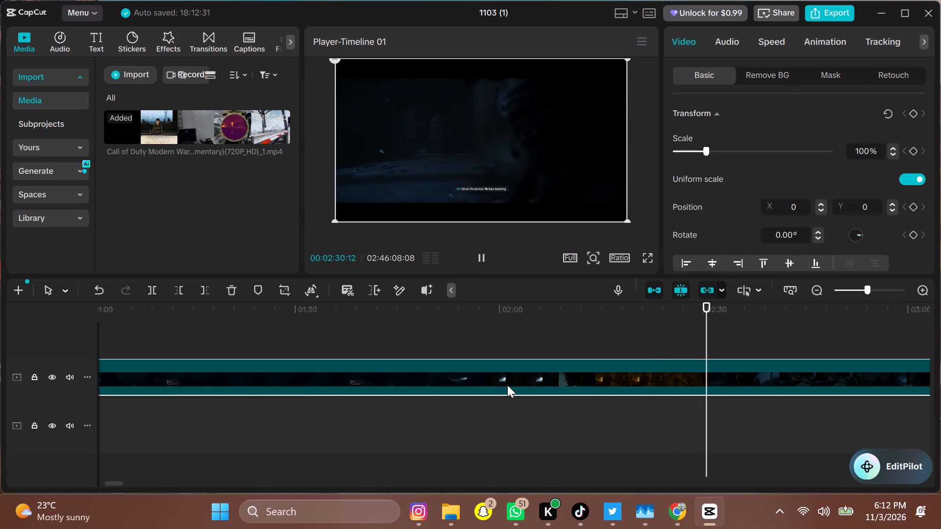
# Play the flashlight scene from about 00:01:51.
pyautogui.click(507, 385)
pyautogui.click(436, 401)
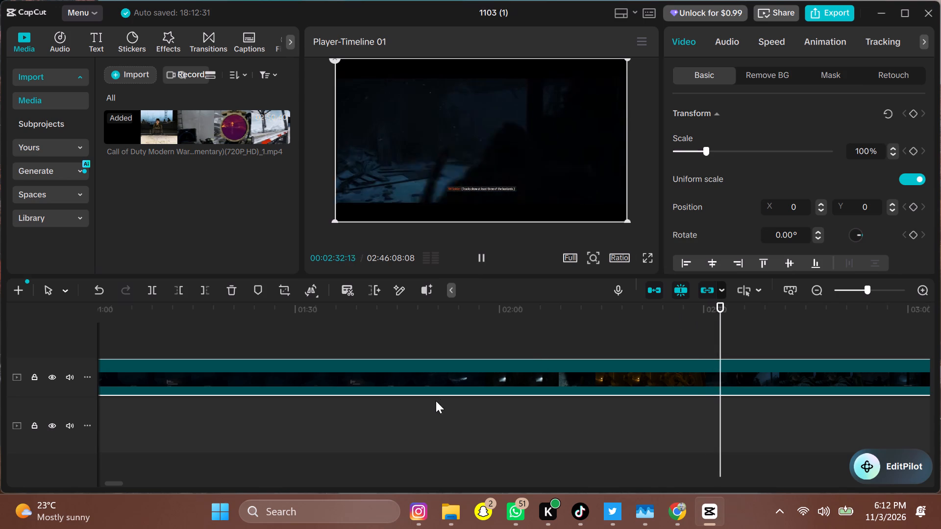
pyautogui.press('space')
pyautogui.press('space')
pyautogui.press('space')
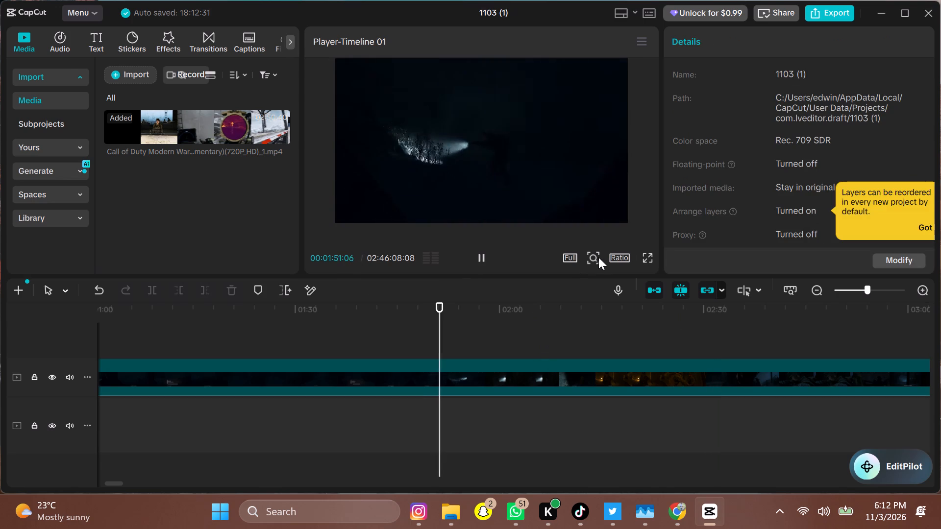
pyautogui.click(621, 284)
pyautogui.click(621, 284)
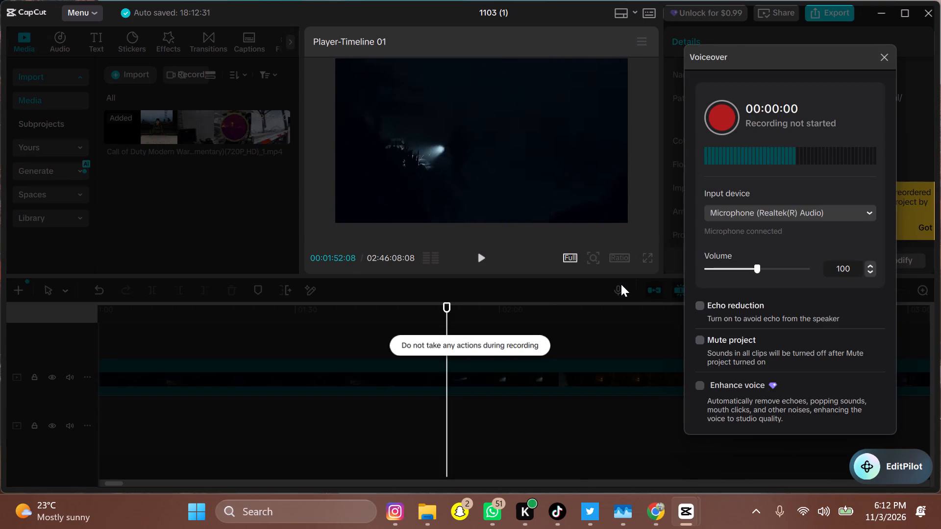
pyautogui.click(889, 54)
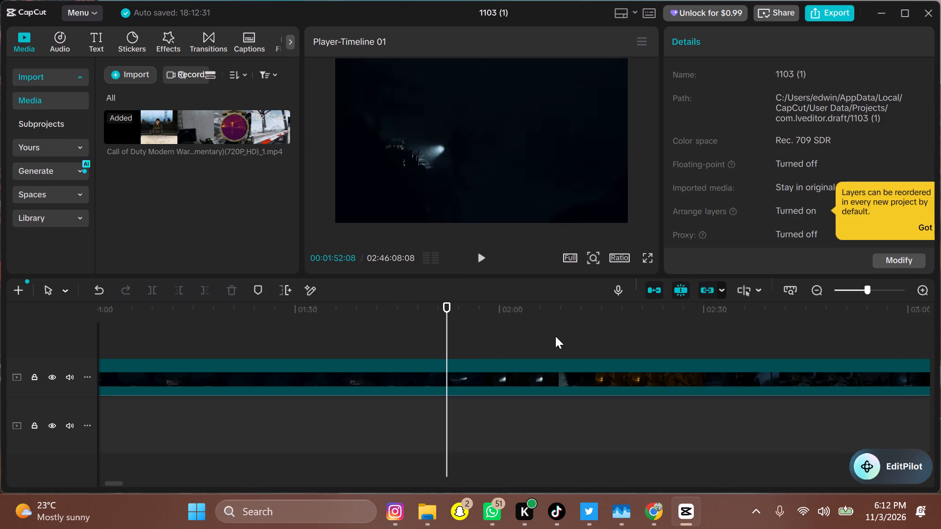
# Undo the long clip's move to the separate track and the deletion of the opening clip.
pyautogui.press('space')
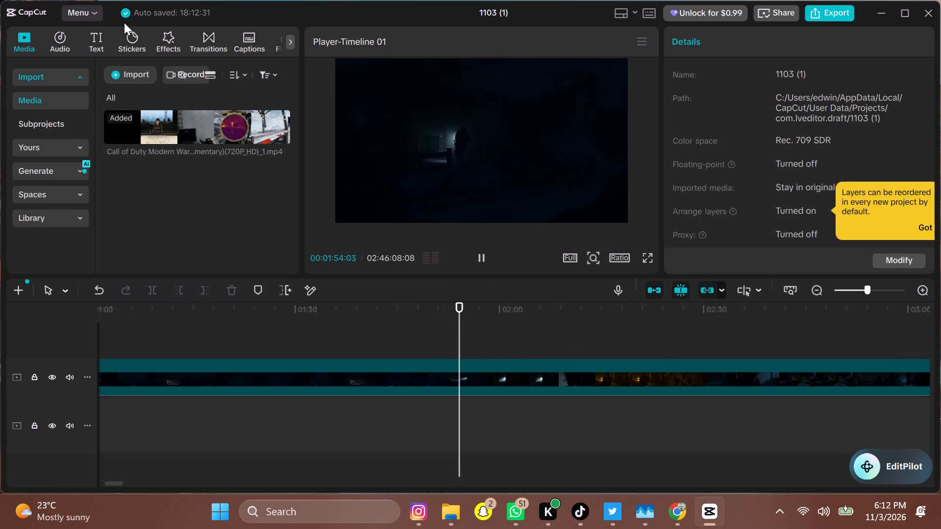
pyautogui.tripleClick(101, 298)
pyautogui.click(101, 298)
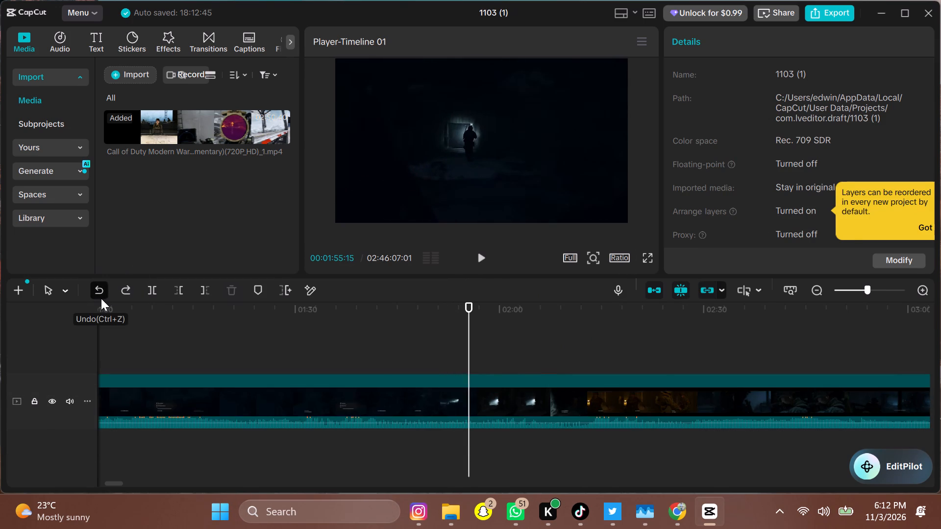
# Review the footage onward from 00:01:55:15, jump ahead to 00:03:22:01 and examine the later scenes.
pyautogui.press('space')
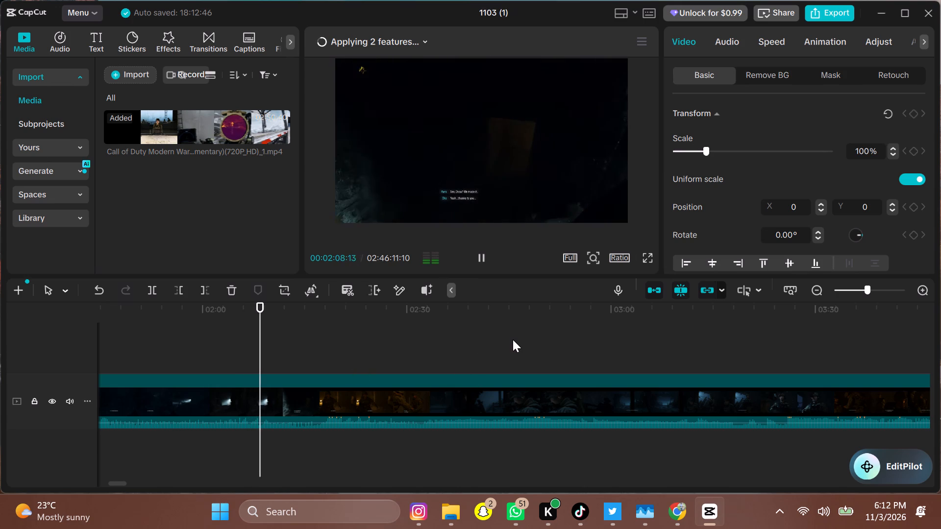
pyautogui.hscroll(-5, 514, 339)
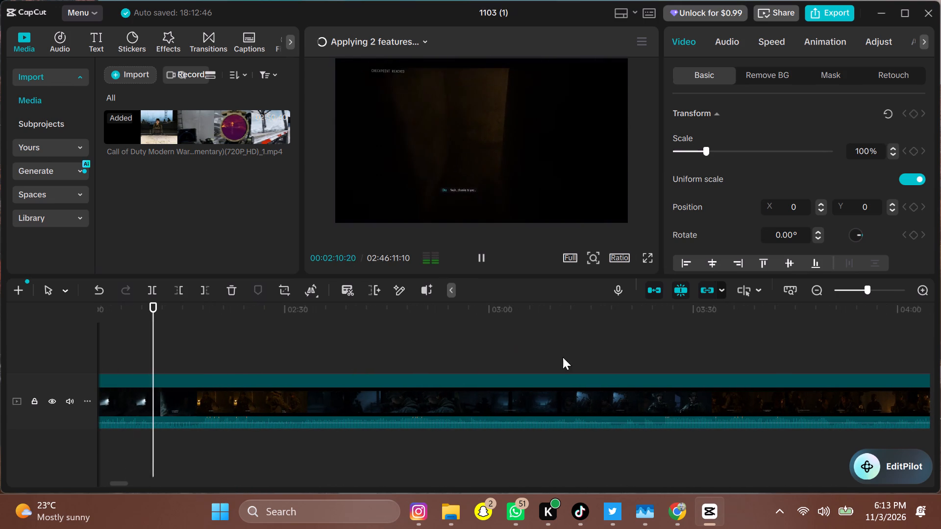
pyautogui.click(611, 376)
pyautogui.click(639, 358)
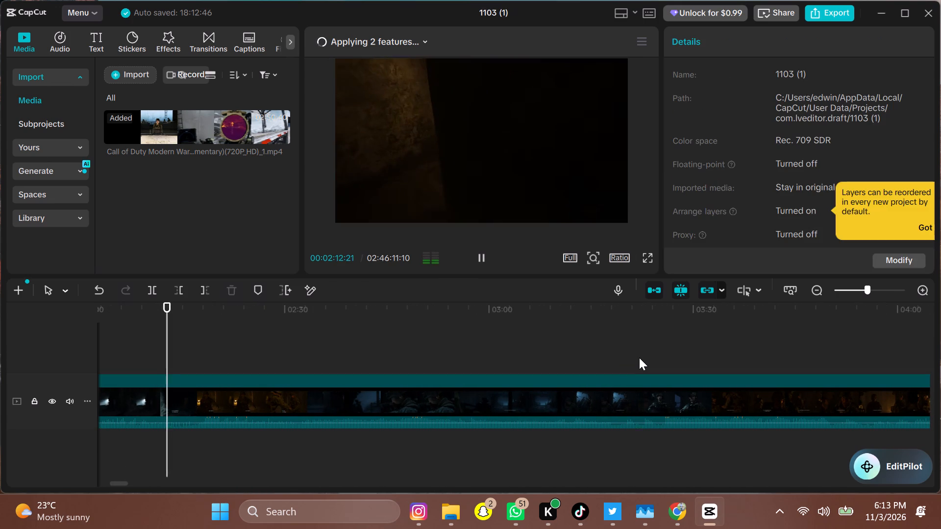
pyautogui.hscroll(-3, 786, 326)
pyautogui.press('space')
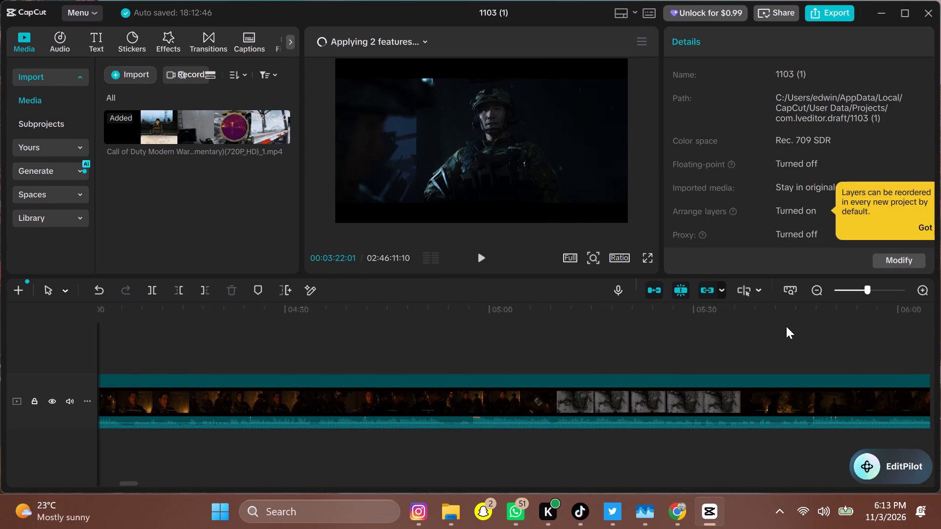
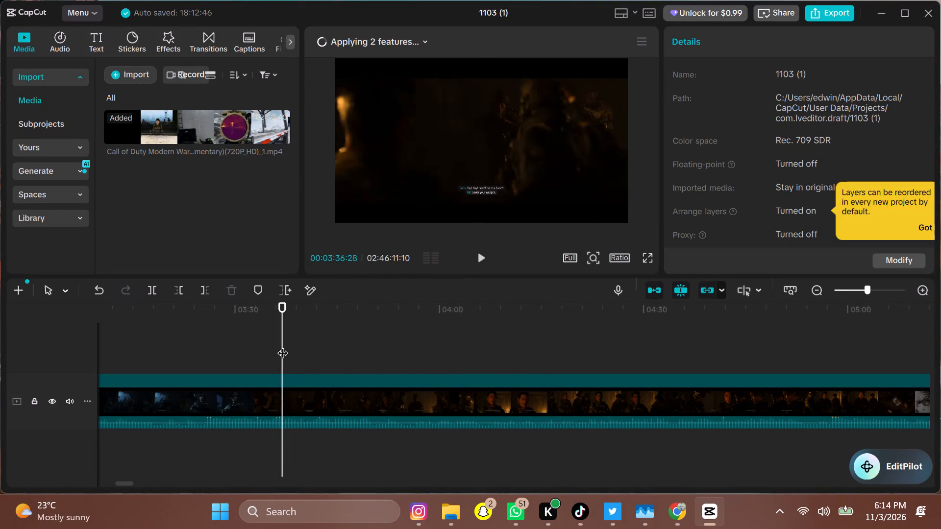
# Turn off auto snapping on the timeline.
pyautogui.write('n')
# Find the cut point in the dark soldiers' scene at 00:03:32:23 and delete the long clip's footage before it.
pyautogui.press('space')
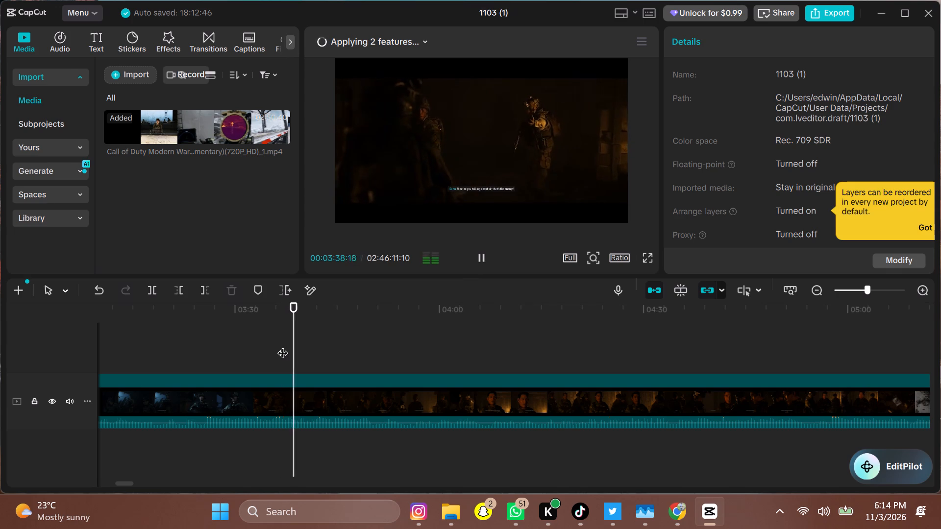
pyautogui.moveTo(300, 338); pyautogui.dragTo(178, 330)
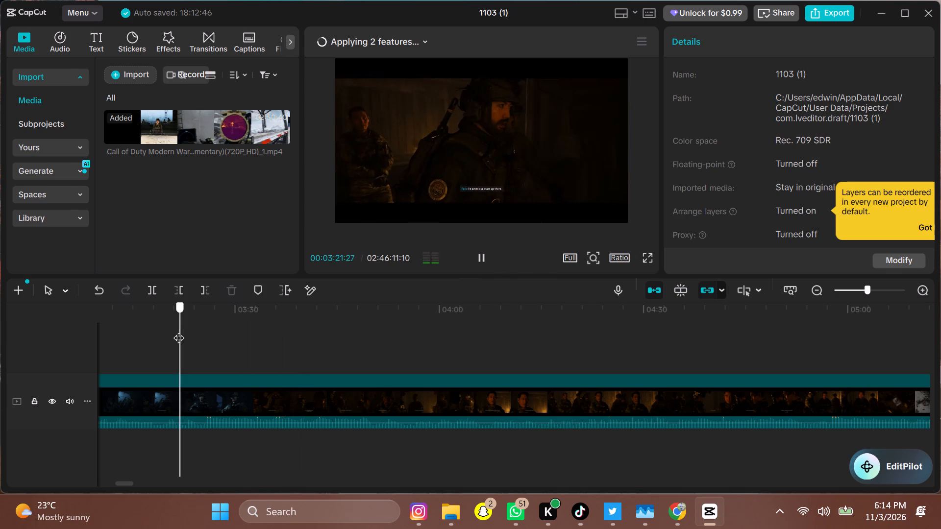
pyautogui.moveTo(178, 330); pyautogui.dragTo(232, 340)
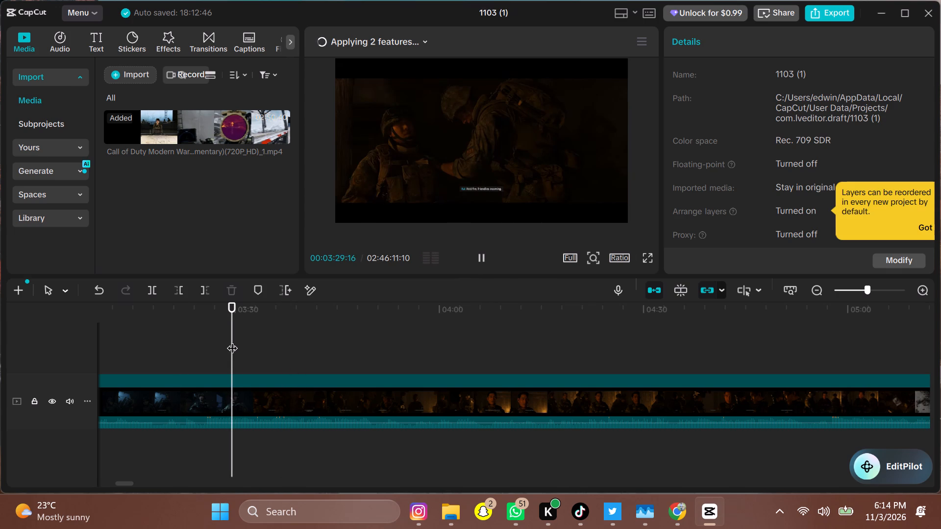
pyautogui.press('space')
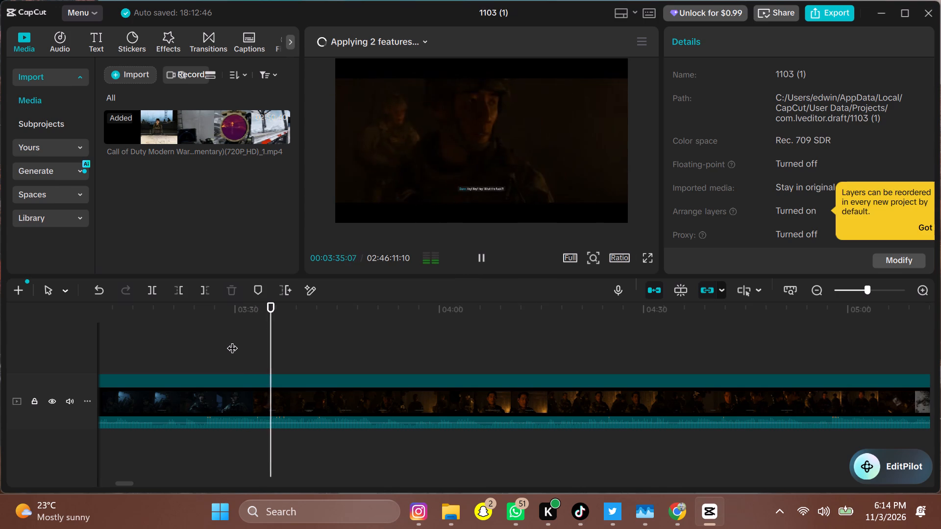
pyautogui.press('space')
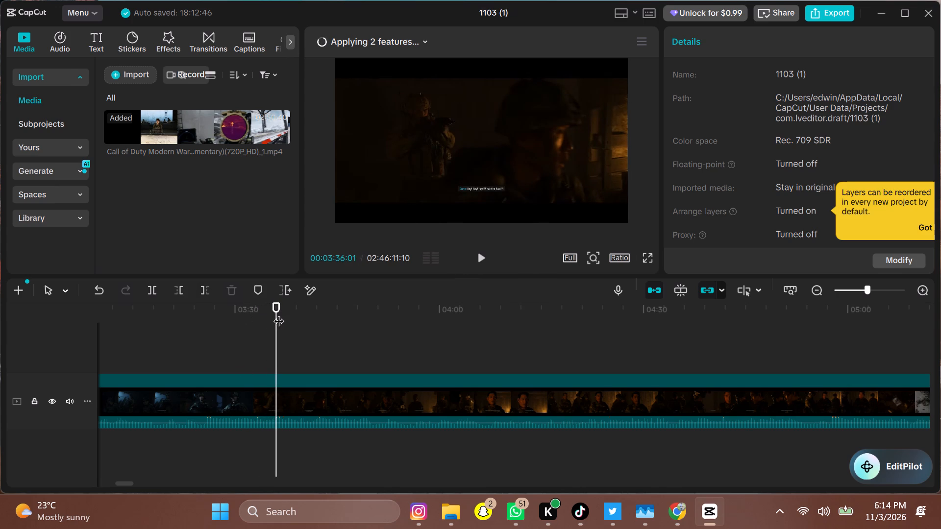
pyautogui.moveTo(278, 313); pyautogui.dragTo(243, 310)
pyautogui.press('space')
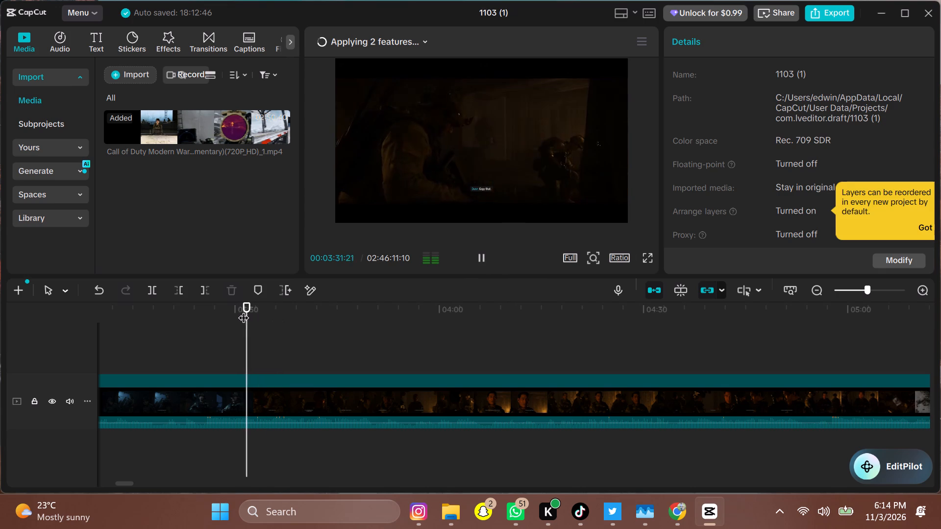
pyautogui.press('space')
pyautogui.press('space')
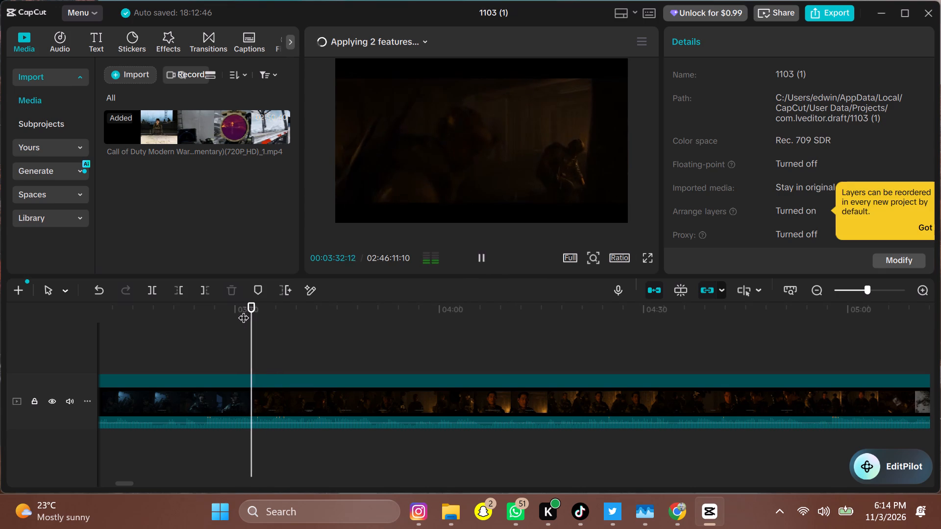
pyautogui.press('space')
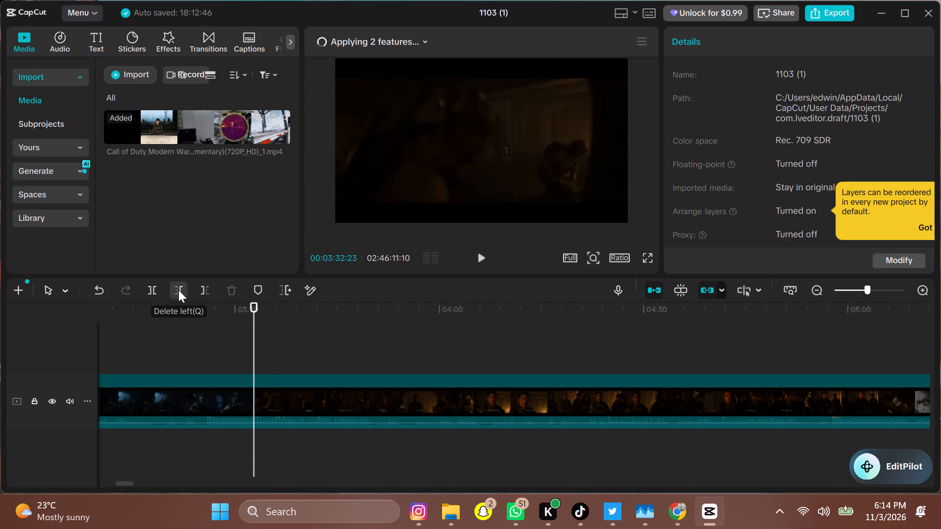
pyautogui.click(178, 290)
# Find the cut point in the soldiers' dialogue at 00:00:19:20, delete the long clip's footage before it and play from the cut.
pyautogui.press('space')
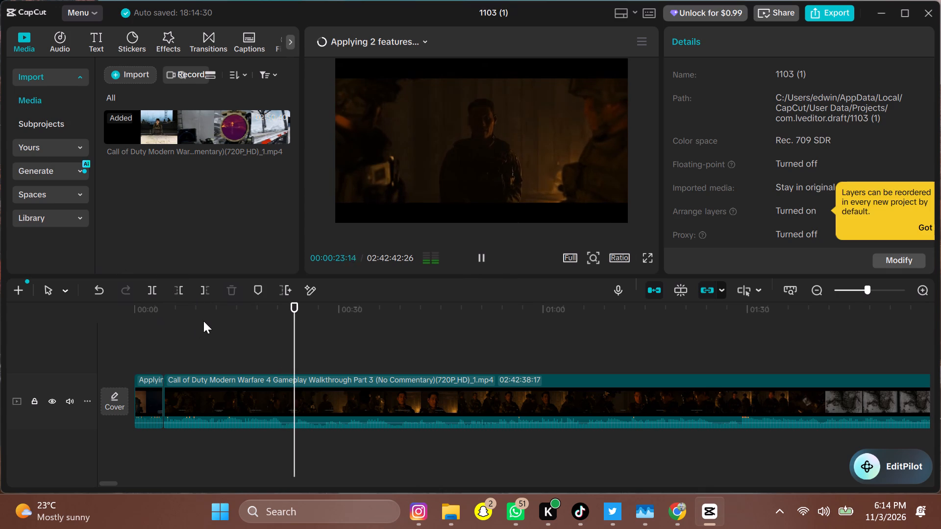
pyautogui.press('space')
pyautogui.moveTo(299, 333); pyautogui.dragTo(267, 338)
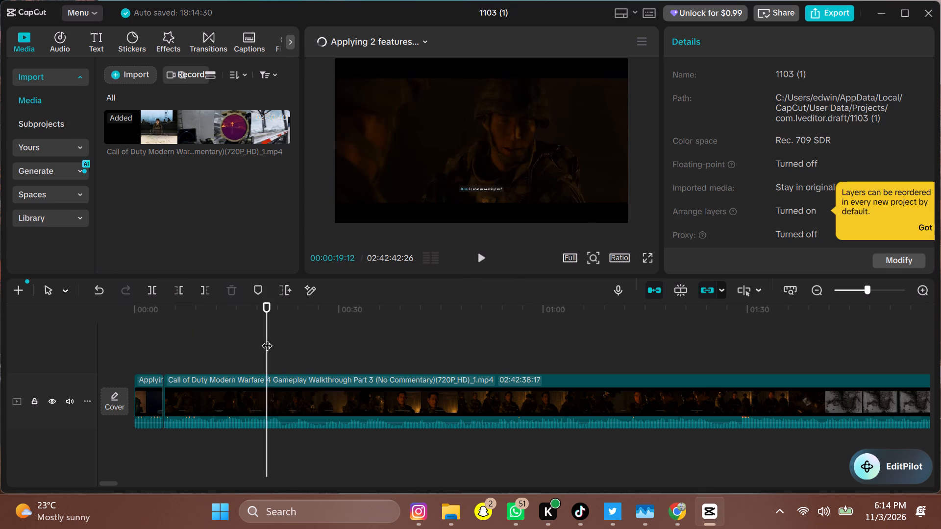
pyautogui.press('space')
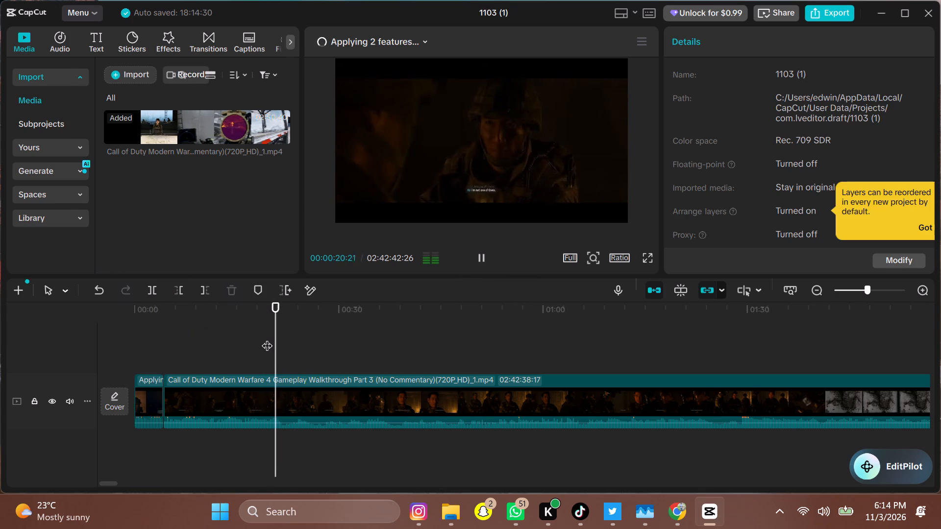
pyautogui.press('space')
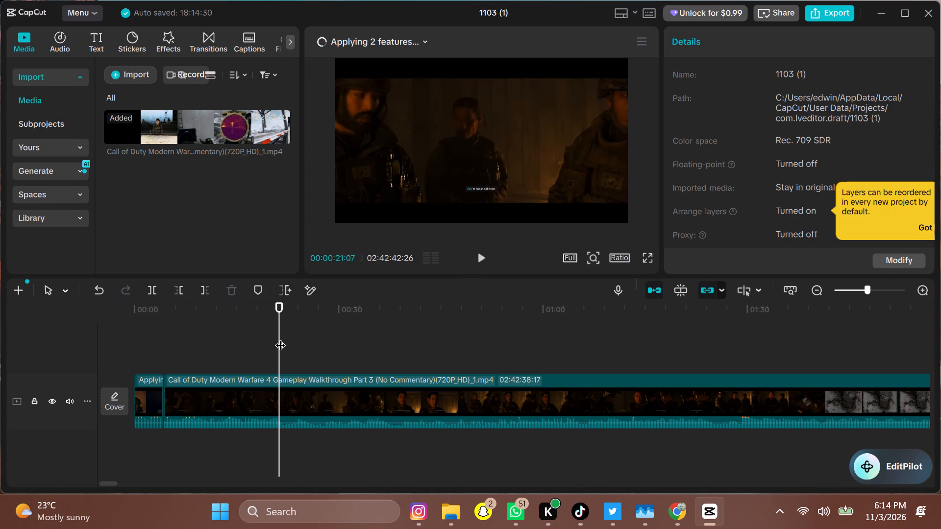
pyautogui.moveTo(280, 337); pyautogui.dragTo(271, 337)
pyautogui.press('space')
pyautogui.press('space')
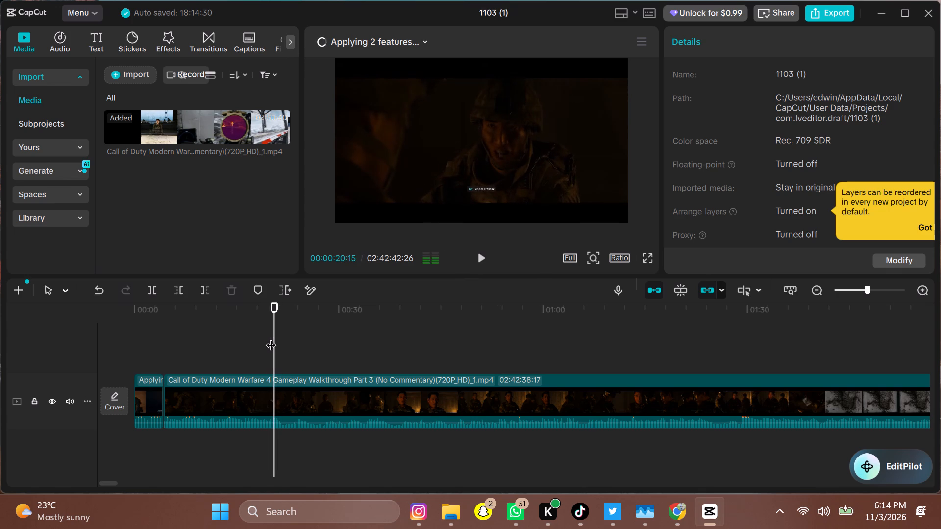
pyautogui.press('Left')
pyautogui.press('Left')
pyautogui.press('Left')
pyautogui.press('Left')
pyautogui.press('Left')
pyautogui.press('Left')
pyautogui.press('Left')
pyautogui.press('Left')
pyautogui.press('Left')
pyautogui.press('Left')
pyautogui.press('Left')
pyautogui.press('Left')
pyautogui.press('Left')
pyautogui.press('Left')
pyautogui.press('Left')
pyautogui.press('Left')
pyautogui.press('Left')
pyautogui.press('Left')
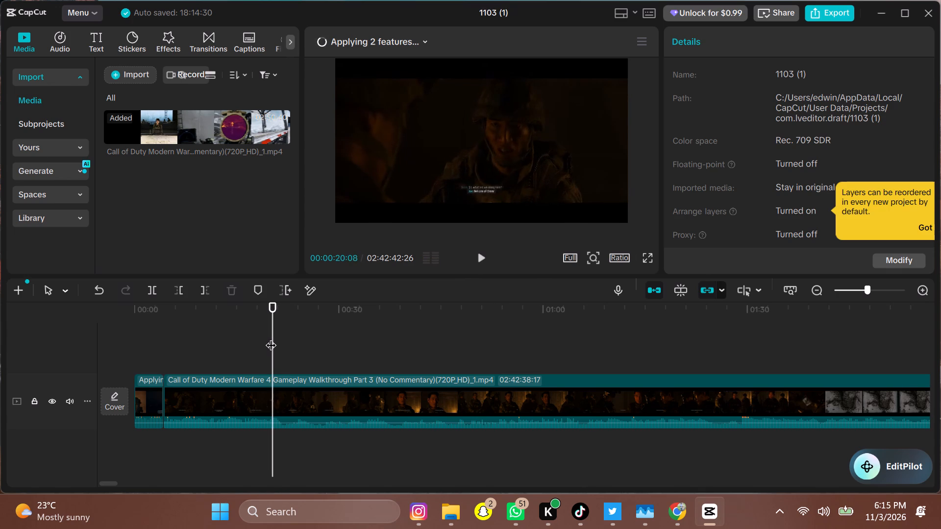
pyautogui.press('Left')
pyautogui.press('Left')
pyautogui.press('Left')
pyautogui.press('Left')
pyautogui.press('Left')
pyautogui.press('Left')
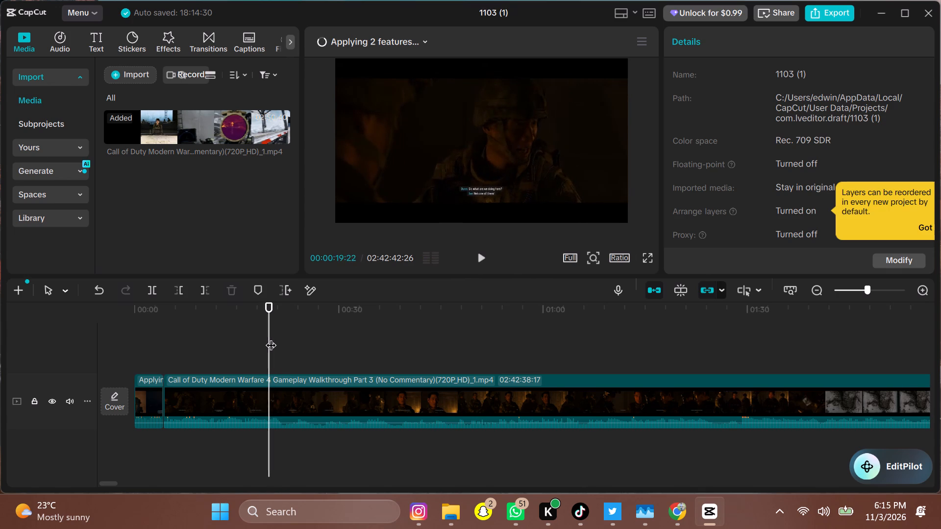
pyautogui.press('Left')
pyautogui.press('Left')
pyautogui.click(182, 287)
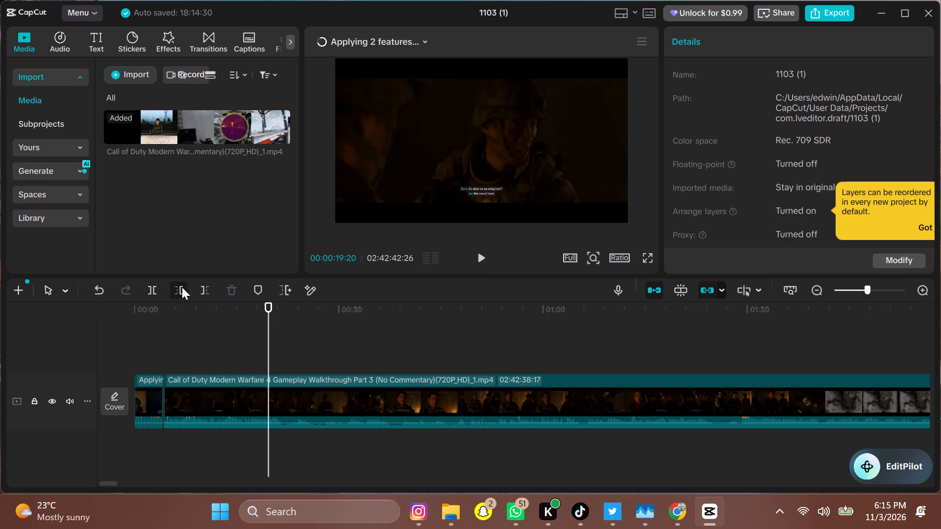
pyautogui.press('space')
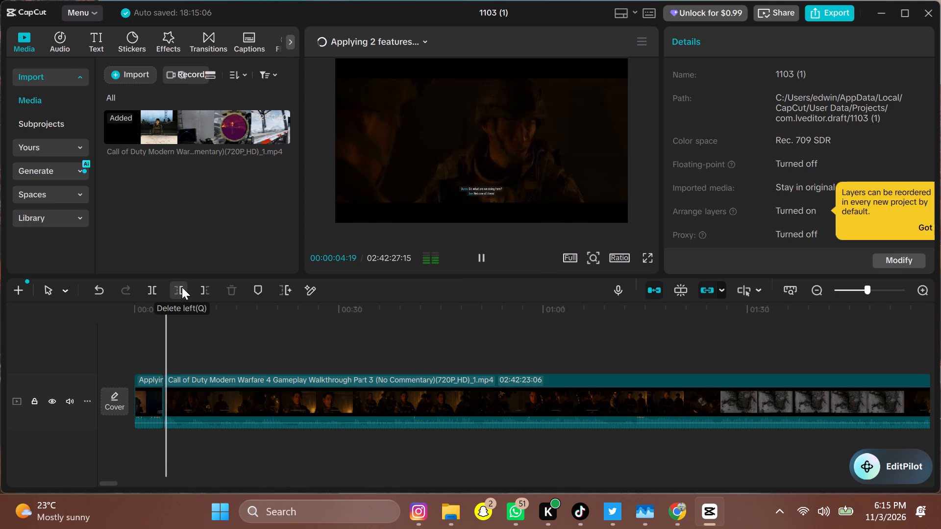
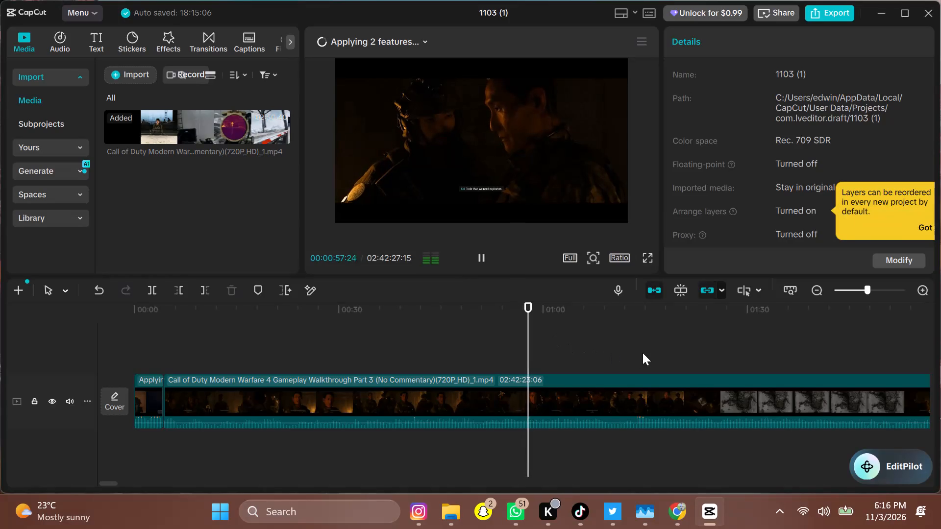
# Skim the long clip past the soldiers' dialogue and through the snowy outdoor gameplay, looking for the next scene to keep.
pyautogui.hscroll(-6, 643, 353)
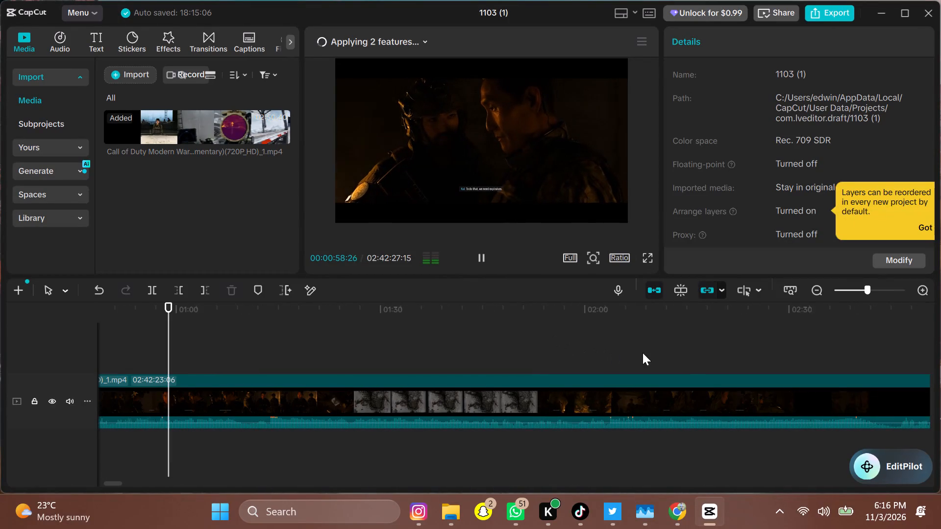
pyautogui.click(650, 390)
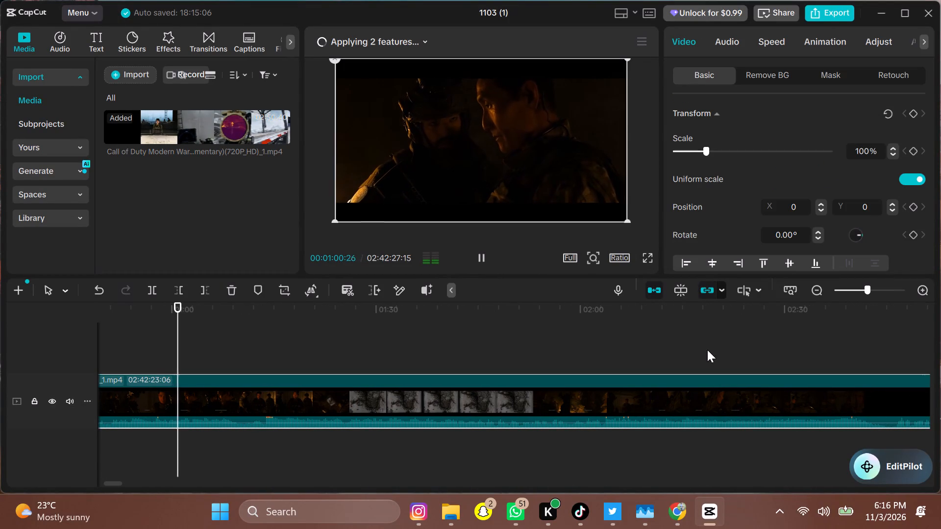
pyautogui.click(707, 350)
pyautogui.hscroll(-3, 707, 350)
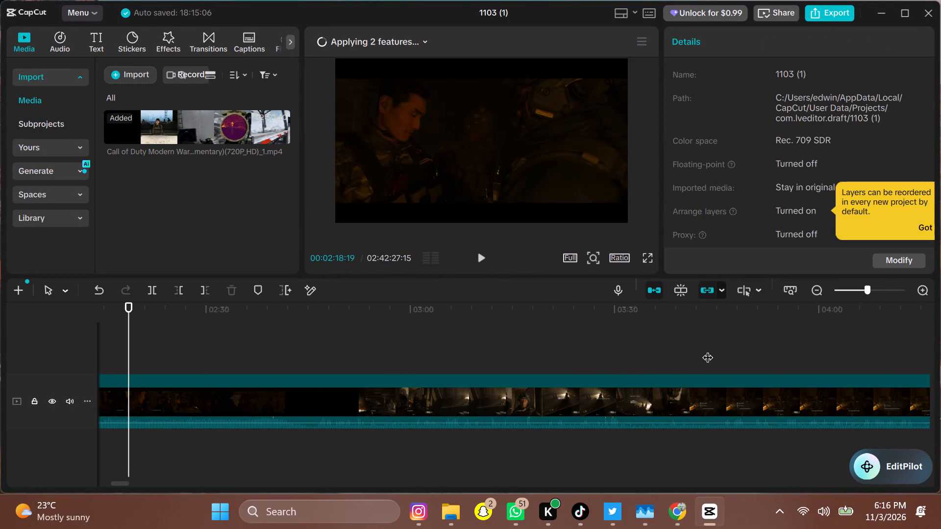
pyautogui.click(707, 350)
pyautogui.hscroll(-2, 707, 350)
pyautogui.click(707, 350)
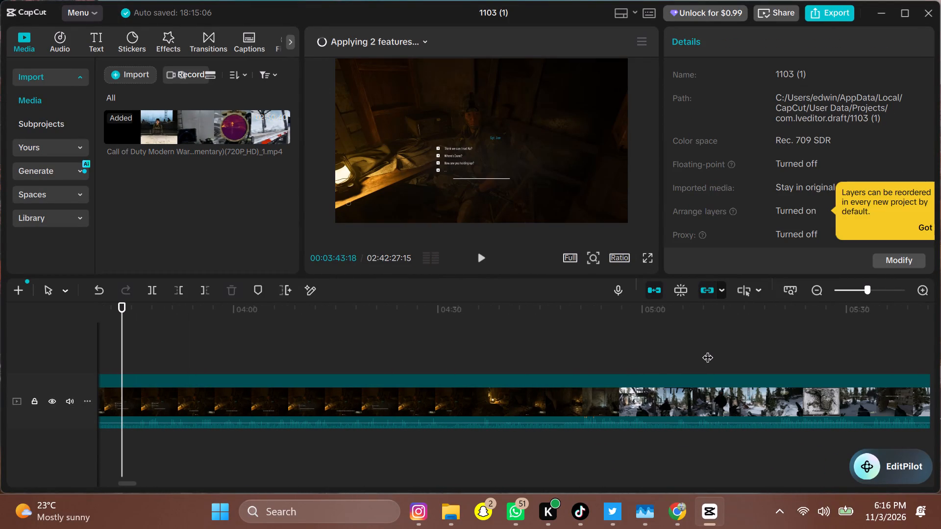
pyautogui.hscroll(-3, 707, 350)
pyautogui.click(707, 350)
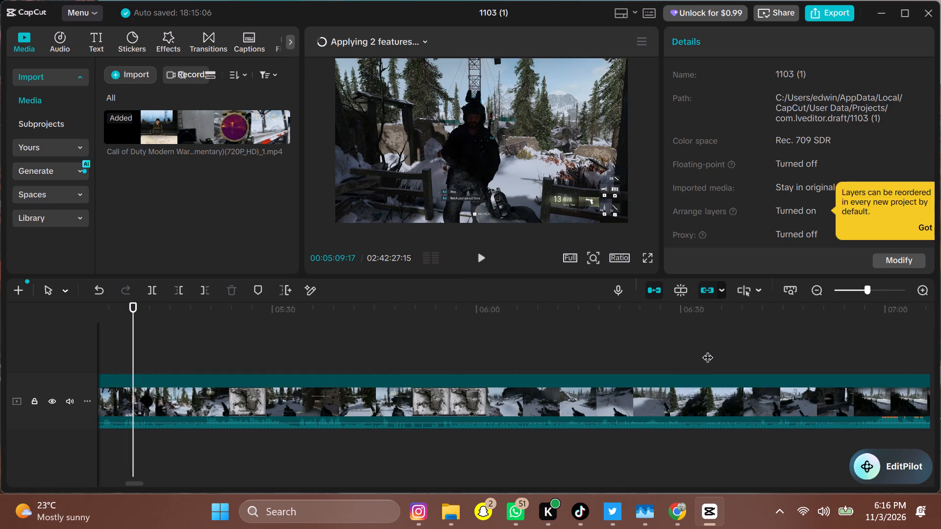
pyautogui.press('space')
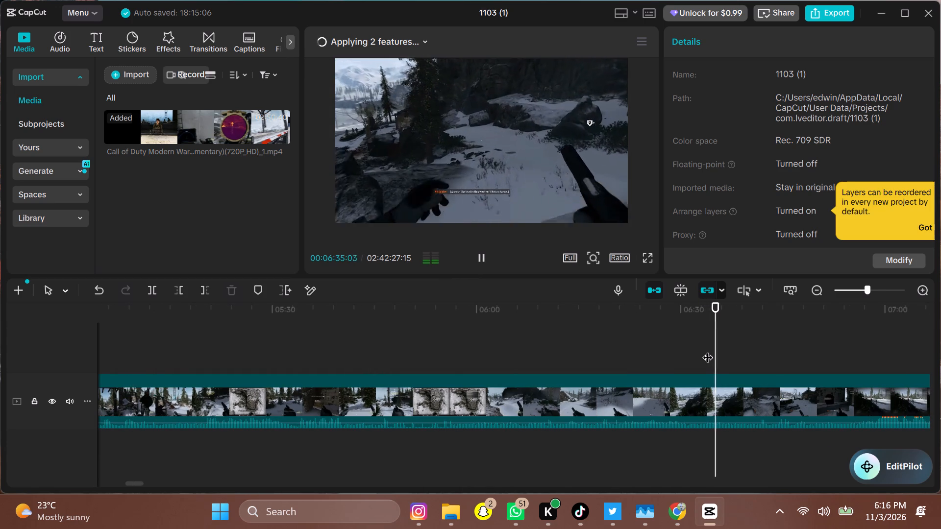
pyautogui.hscroll(-2, 707, 350)
pyautogui.click(707, 350)
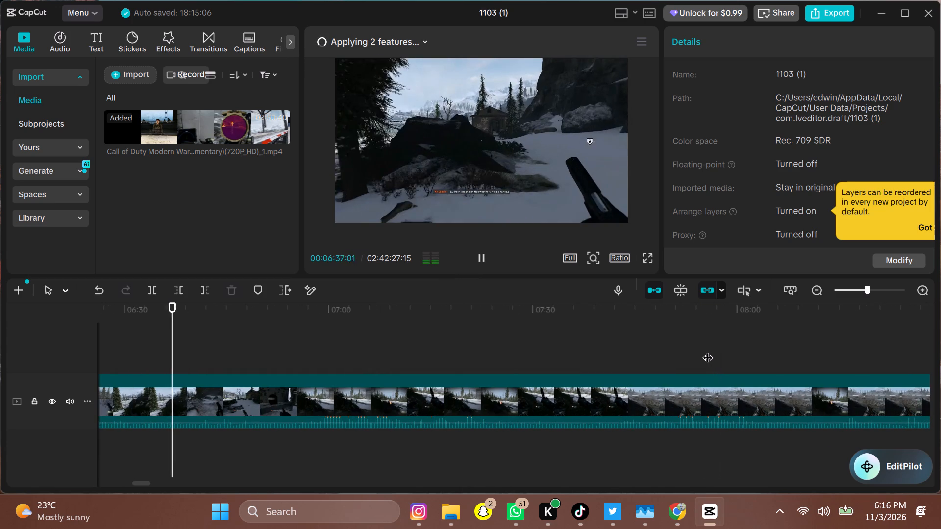
pyautogui.press('space')
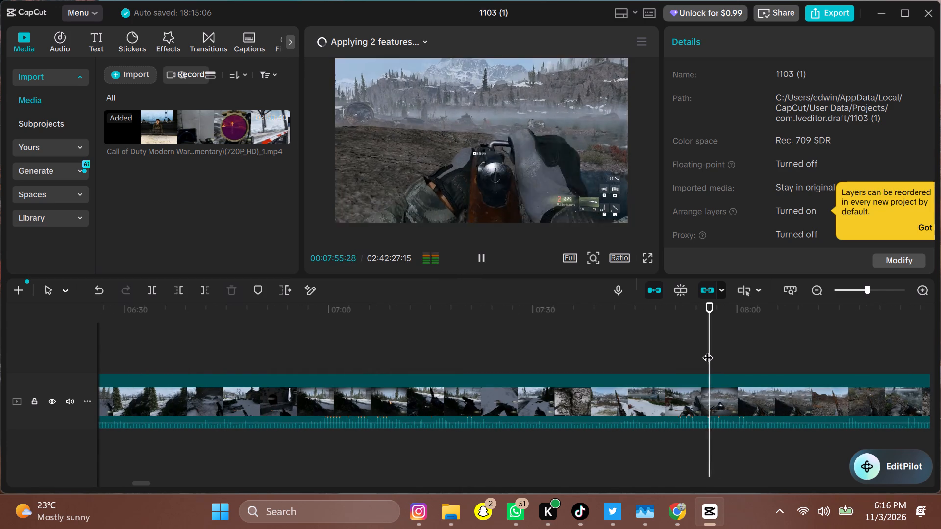
pyautogui.hscroll(-3, 707, 350)
pyautogui.click(707, 350)
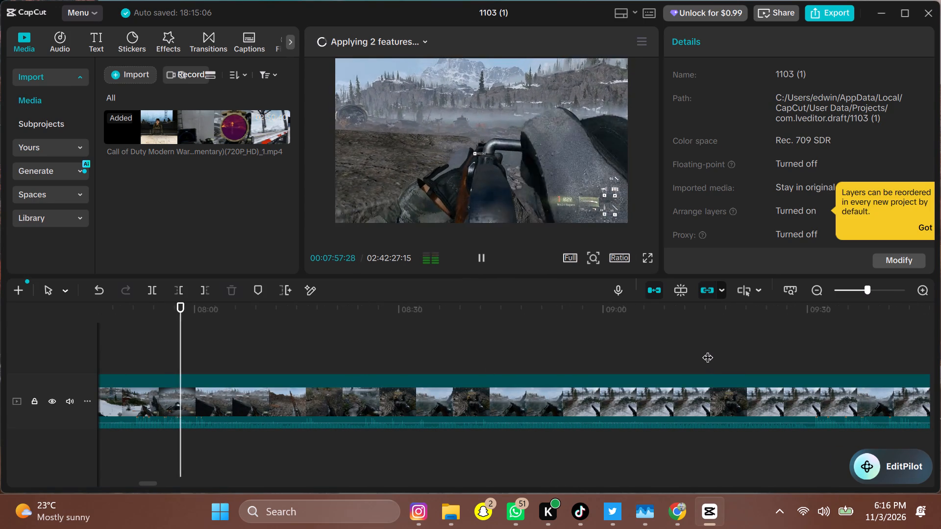
pyautogui.hscroll(-3, 707, 350)
pyautogui.click(707, 350)
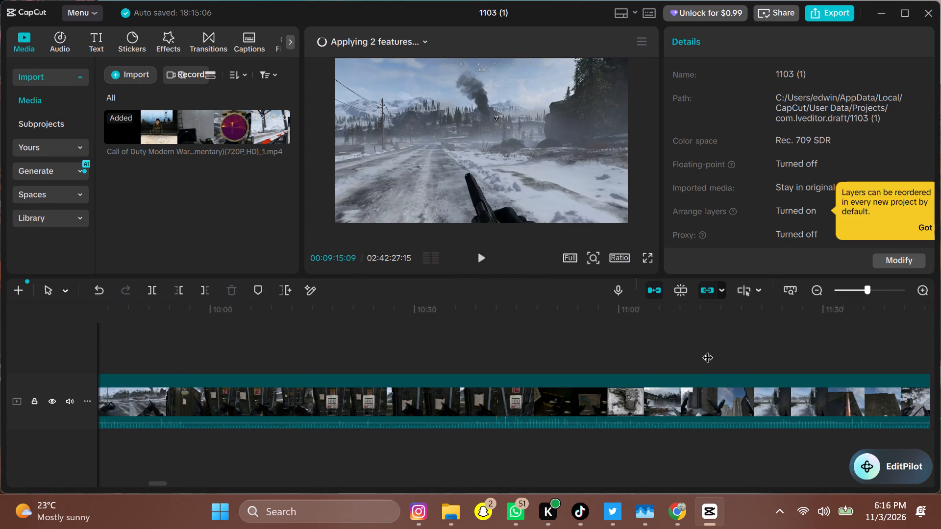
pyautogui.hscroll(-2, 707, 350)
pyautogui.click(707, 350)
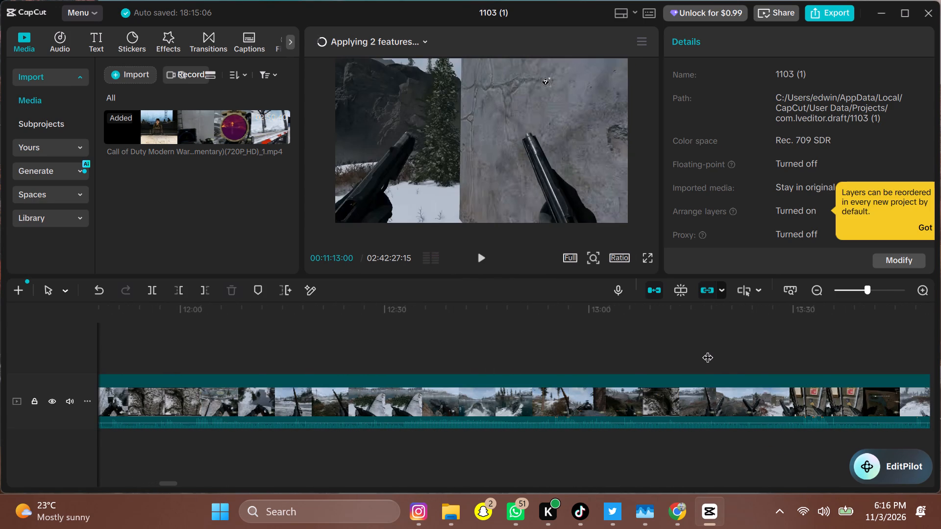
pyautogui.press('space')
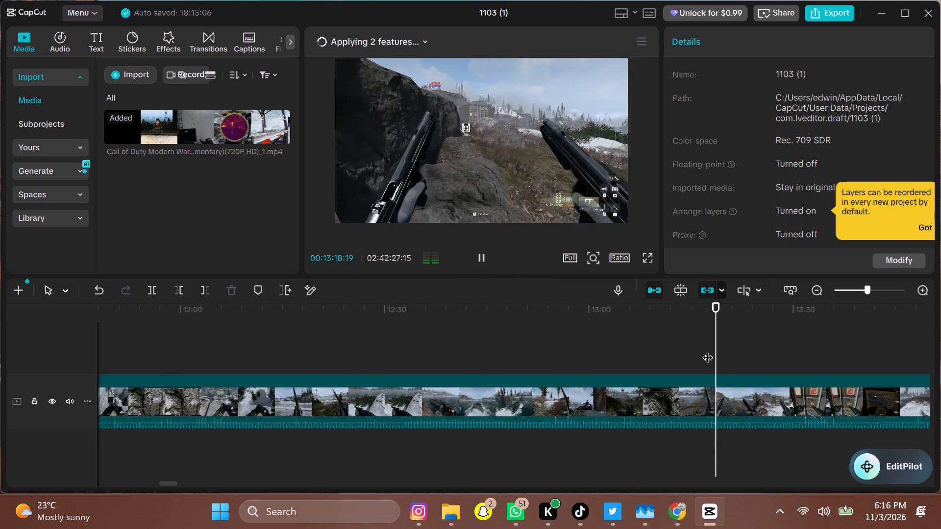
# Find the cut point in the inflatable boat scene at 00:14:40:05, delete the long clip's footage before it and play from the cut.
pyautogui.hscroll(-3, 707, 350)
pyautogui.click(707, 350)
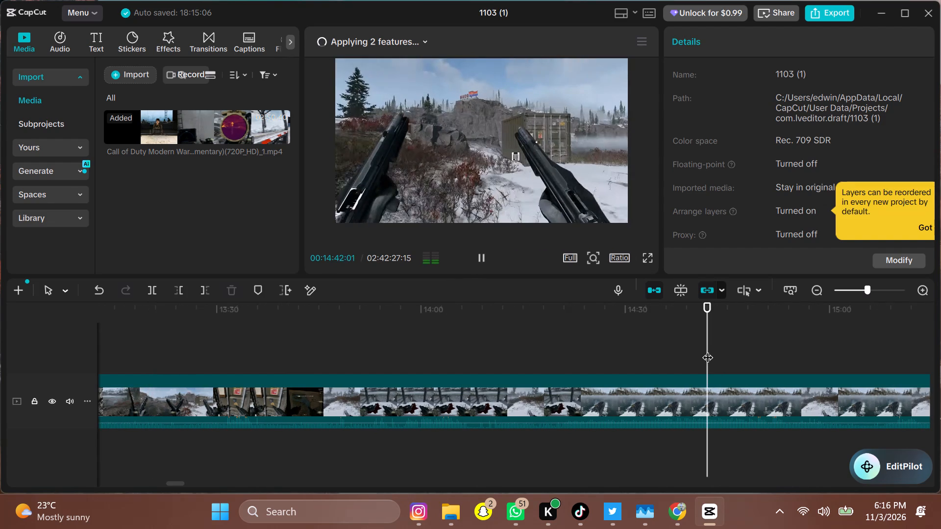
pyautogui.press('space')
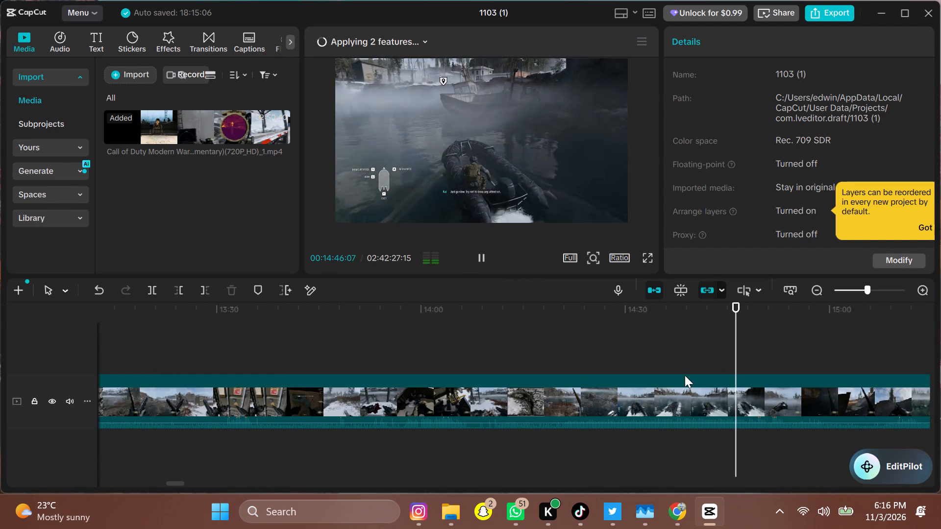
pyautogui.moveTo(744, 361); pyautogui.dragTo(716, 355)
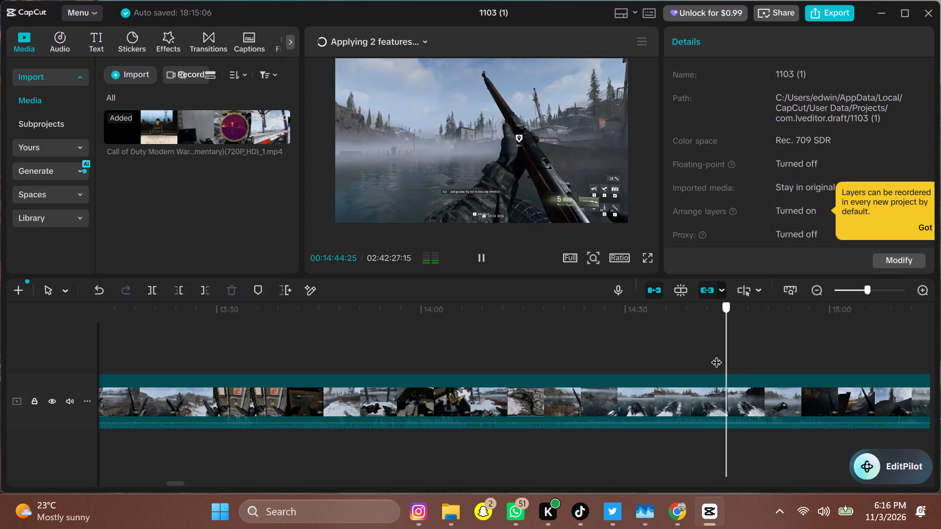
pyautogui.moveTo(716, 355); pyautogui.dragTo(694, 351)
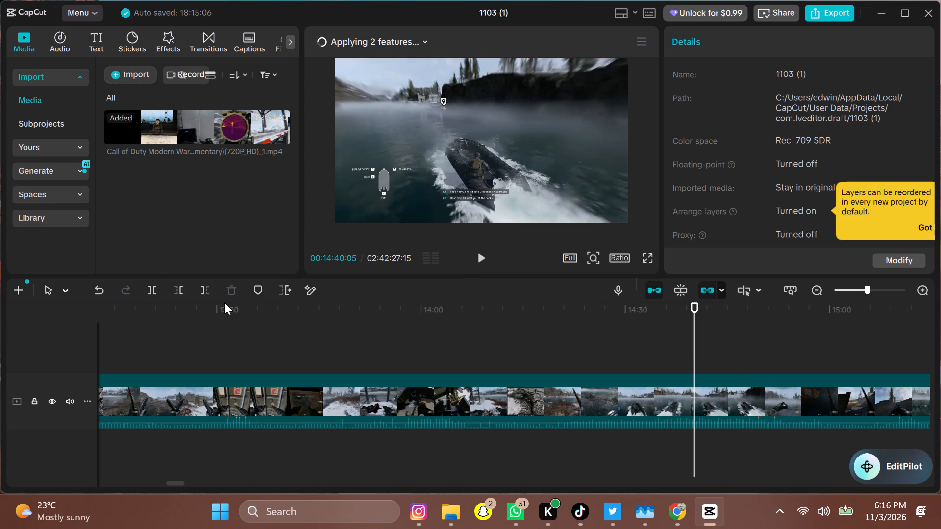
pyautogui.click(182, 287)
pyautogui.press('space')
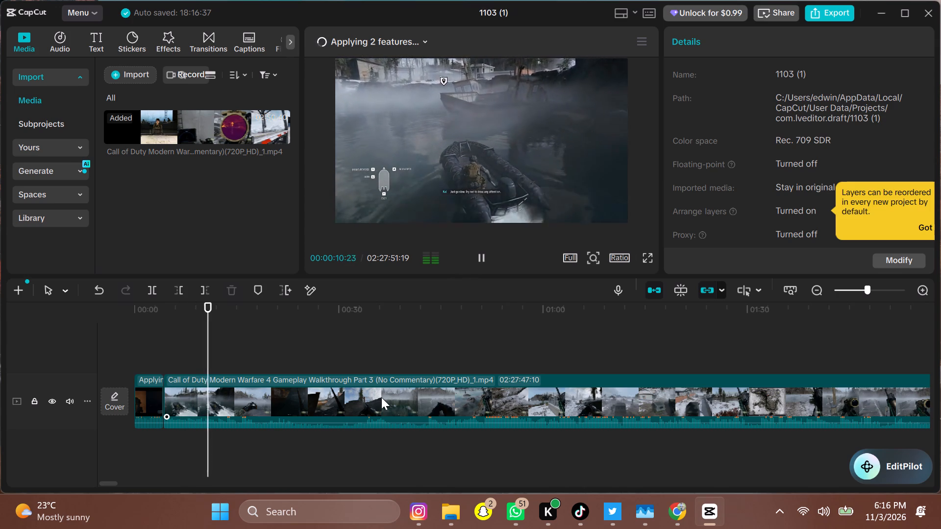
# Review the boat scene's opening, delete the long clip's footage before 00:00:08:05 and play from the cut.
pyautogui.press('space')
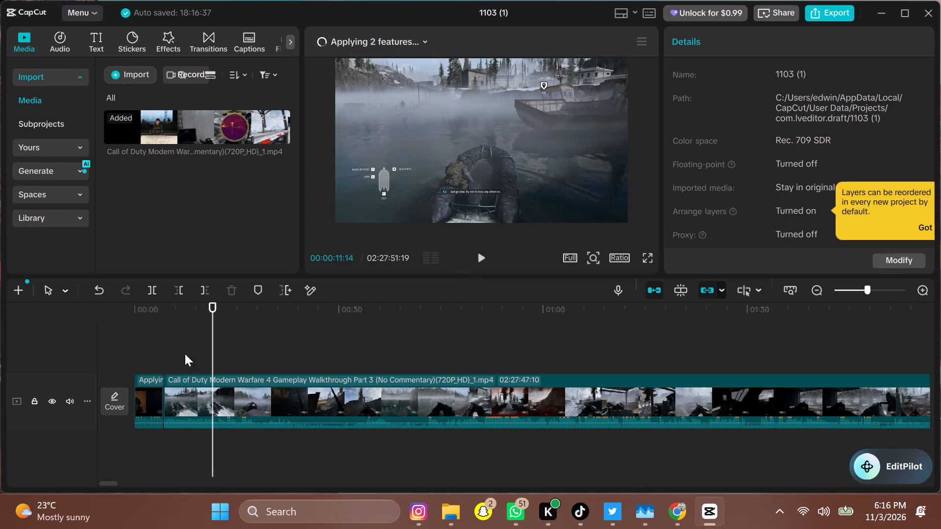
pyautogui.click(199, 334)
pyautogui.press('space')
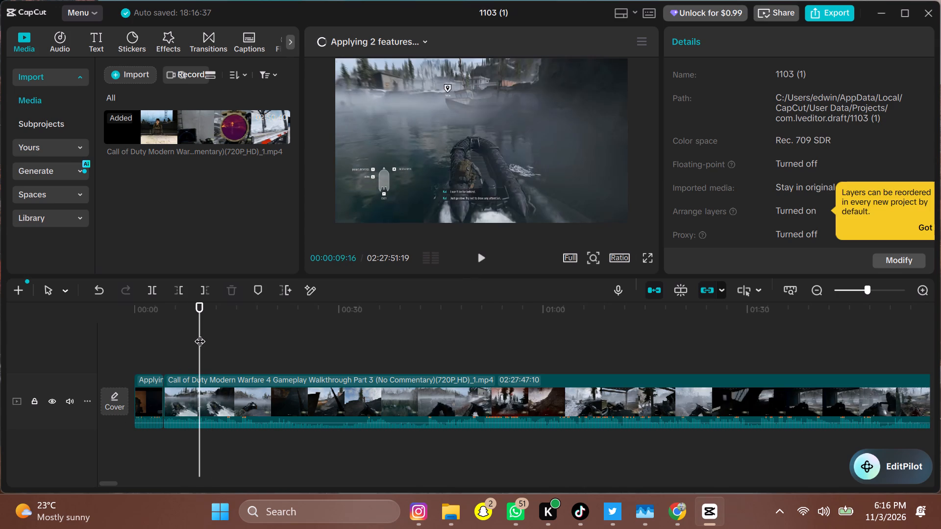
pyautogui.press('space')
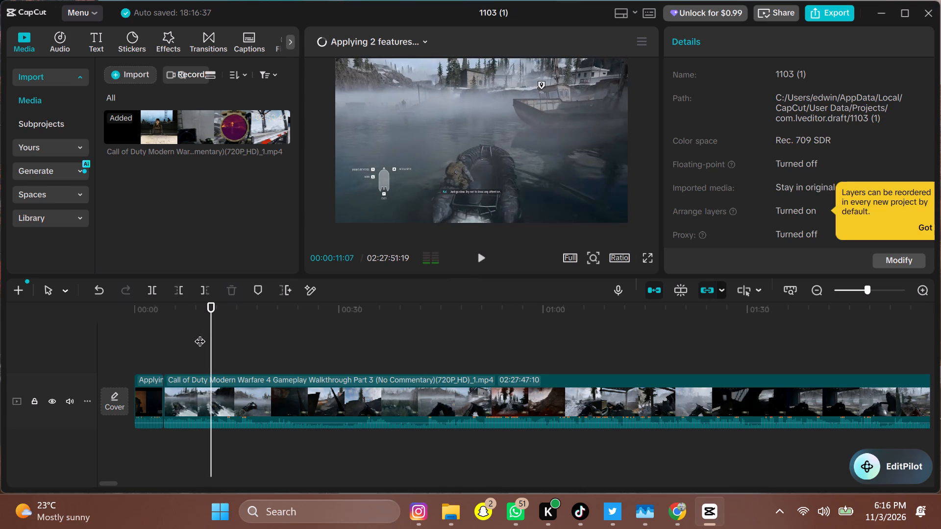
pyautogui.click(190, 330)
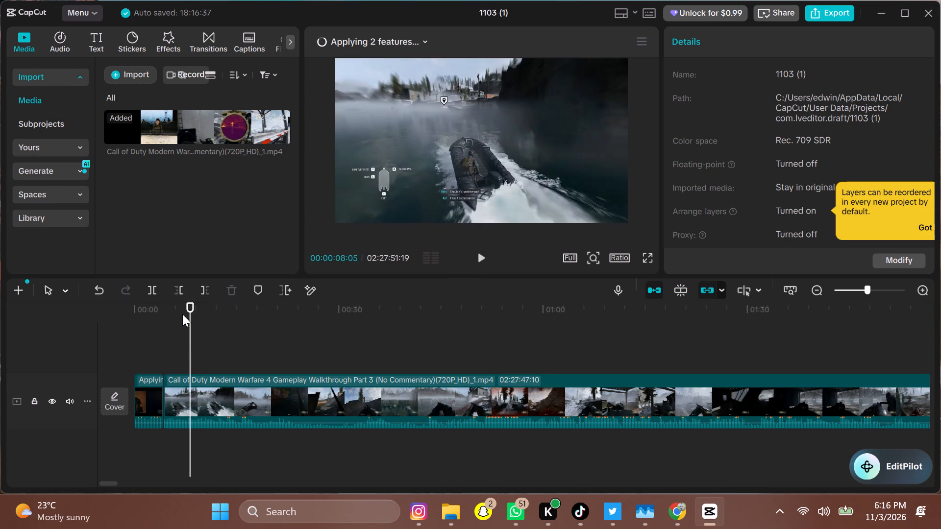
pyautogui.click(176, 285)
pyautogui.press('space')
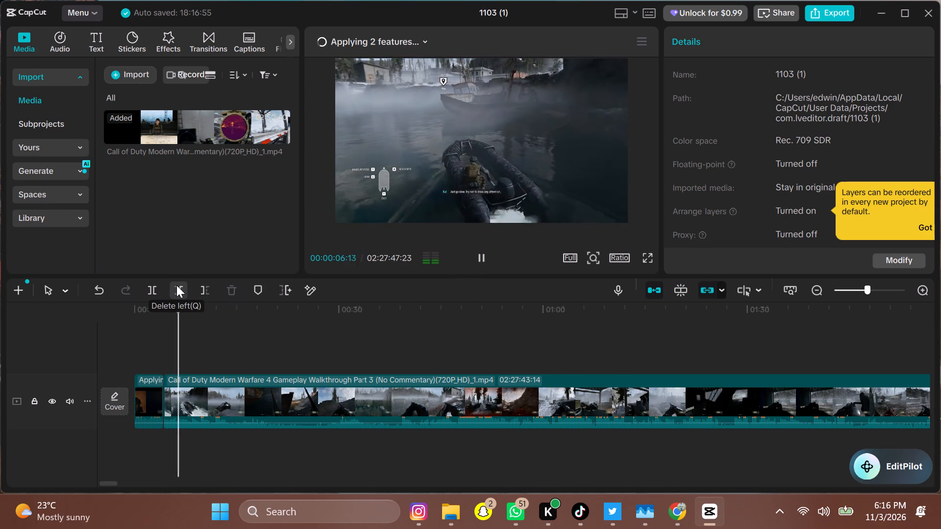
# Fine-tune the boat scene's start by deleting the long clip's footage before 00:00:05:07 and play from the cut.
pyautogui.press('space')
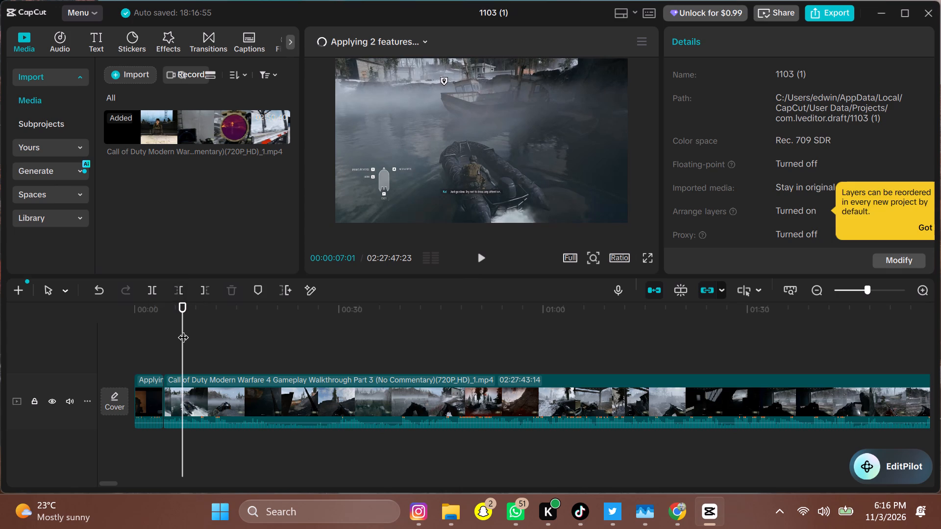
pyautogui.moveTo(185, 330); pyautogui.dragTo(174, 331)
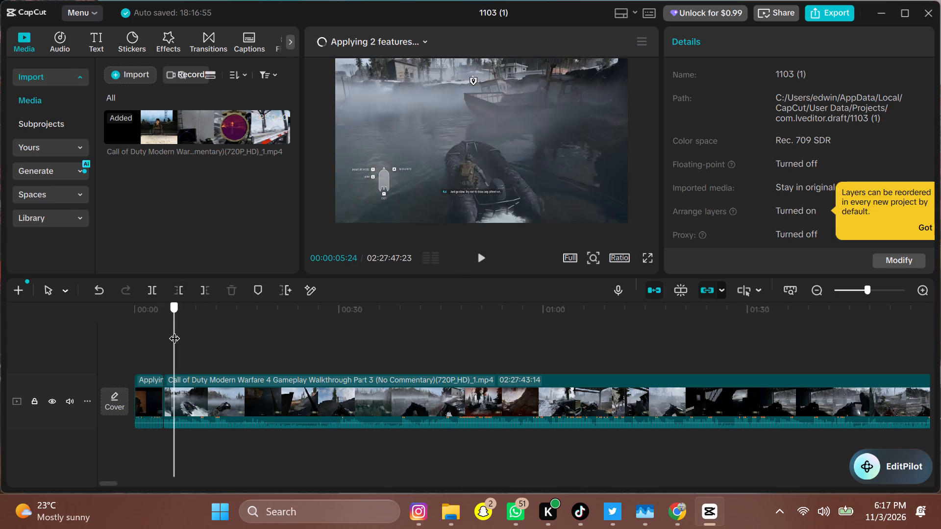
pyautogui.moveTo(174, 331); pyautogui.dragTo(170, 332)
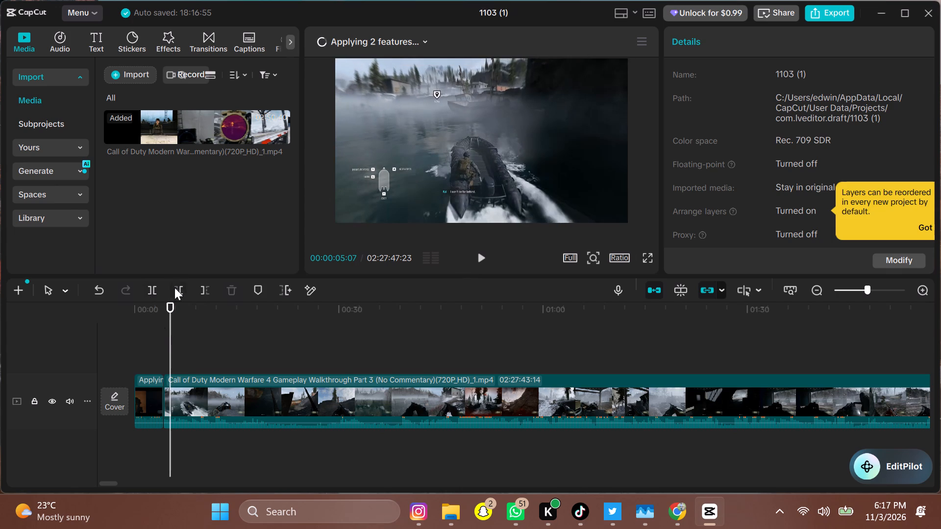
pyautogui.click(175, 288)
pyautogui.press('space')
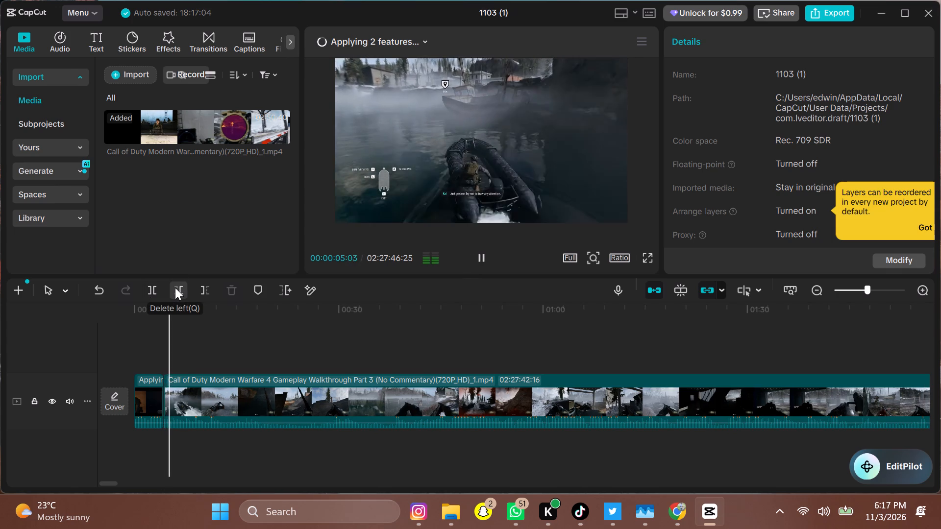
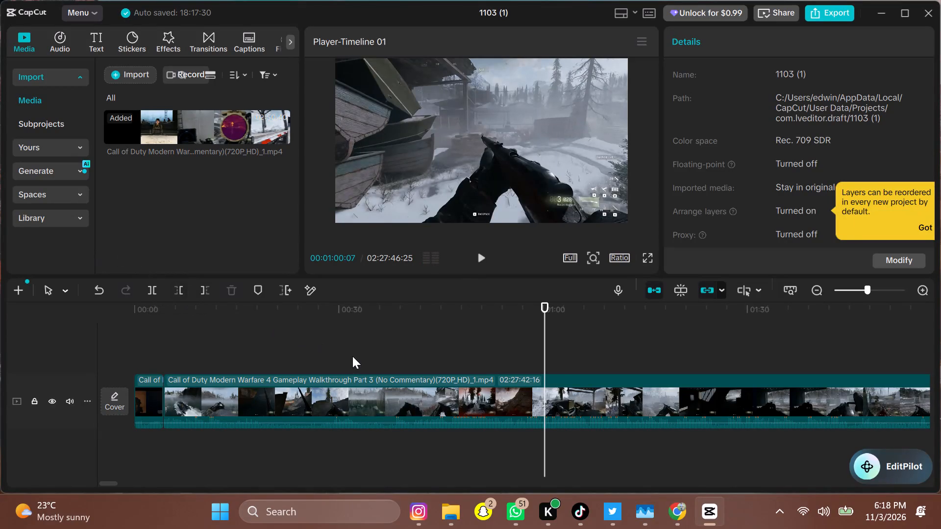
# Delete the short leftover clip at the start of the timeline, ahead of the long boat scene clip.
pyautogui.click(154, 389)
pyautogui.press('Delete')
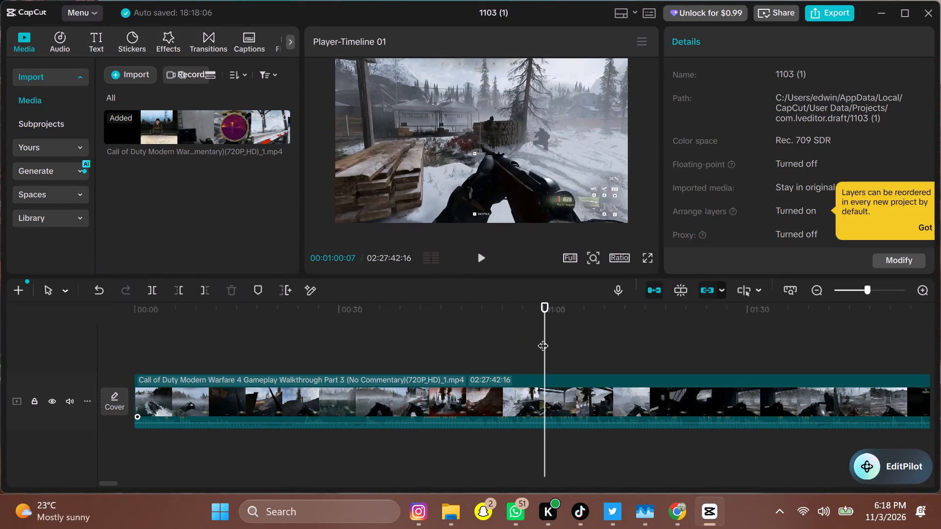
# Play the boat scene from the beginning and split the long clip at 00:00:05:21.
pyautogui.moveTo(545, 338); pyautogui.dragTo(240, 344)
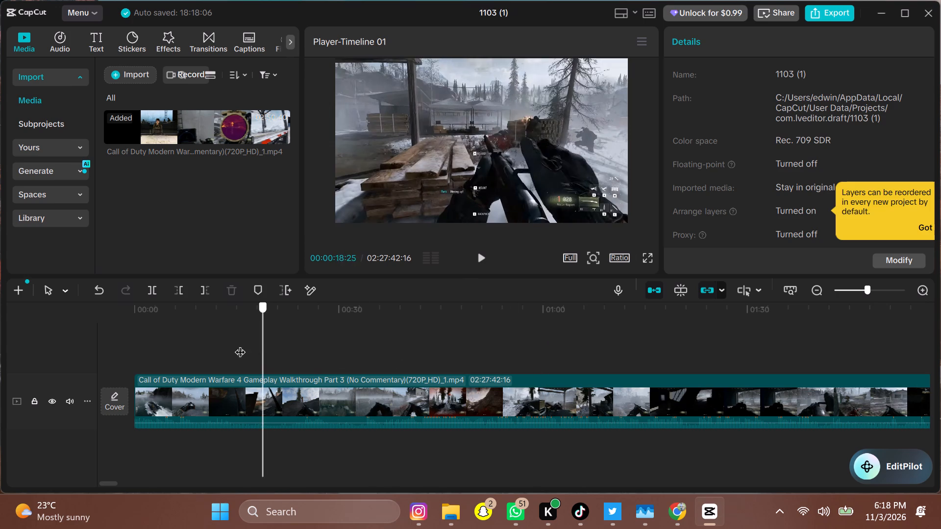
pyautogui.moveTo(240, 344); pyautogui.dragTo(118, 341)
pyautogui.press('space')
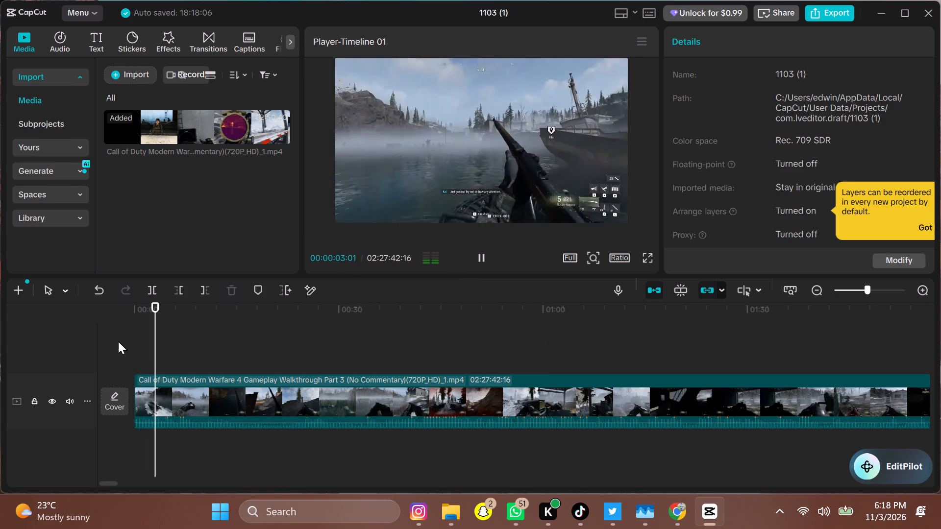
pyautogui.press('space')
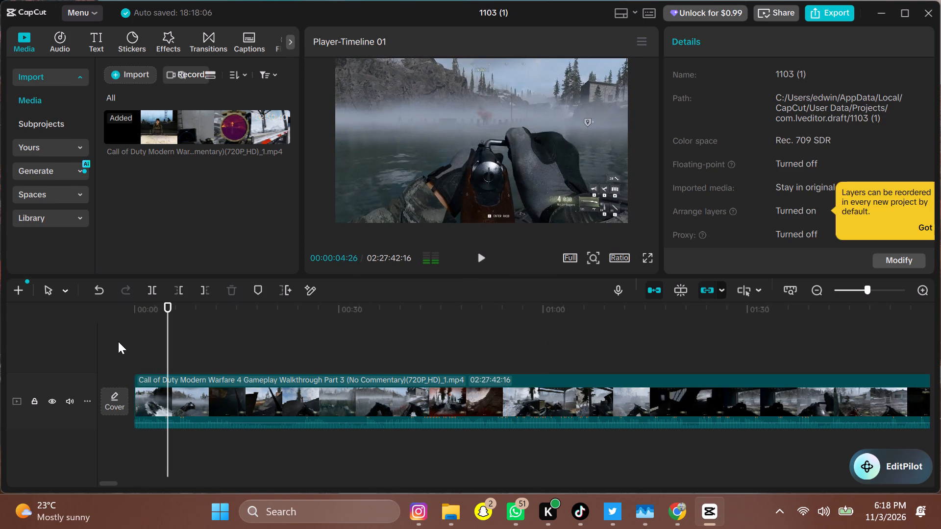
pyautogui.press('space')
pyautogui.press('space')
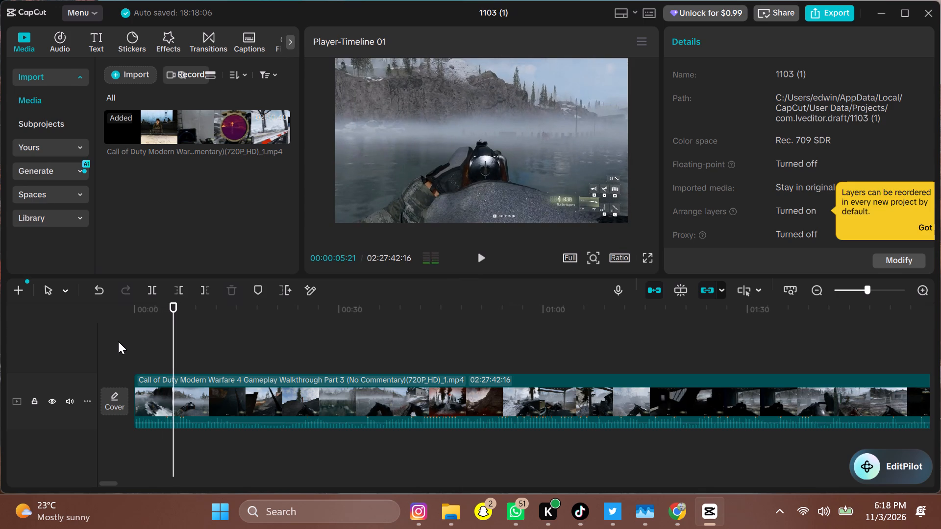
pyautogui.click(149, 290)
# Play the footage beyond the split and replay the boat shooting moments around it to judge what to keep.
pyautogui.press('space')
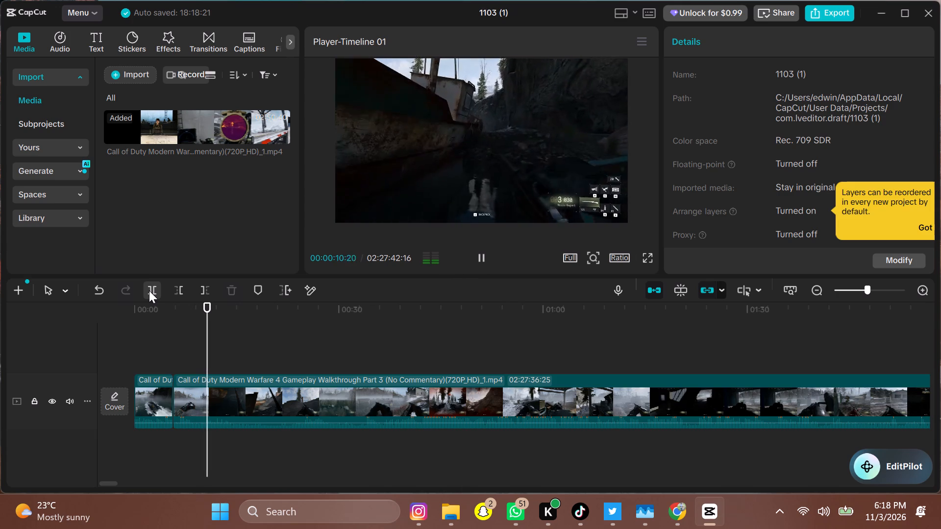
pyautogui.press('space')
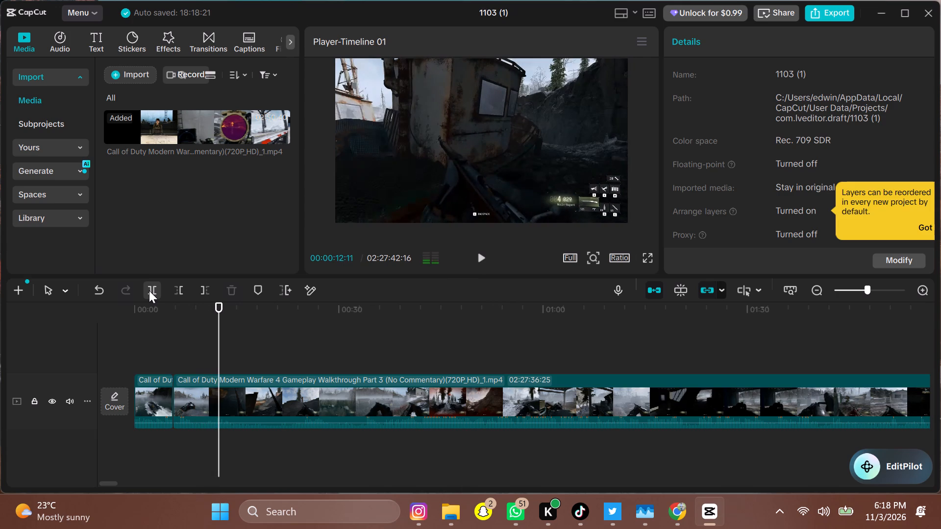
pyautogui.press('space')
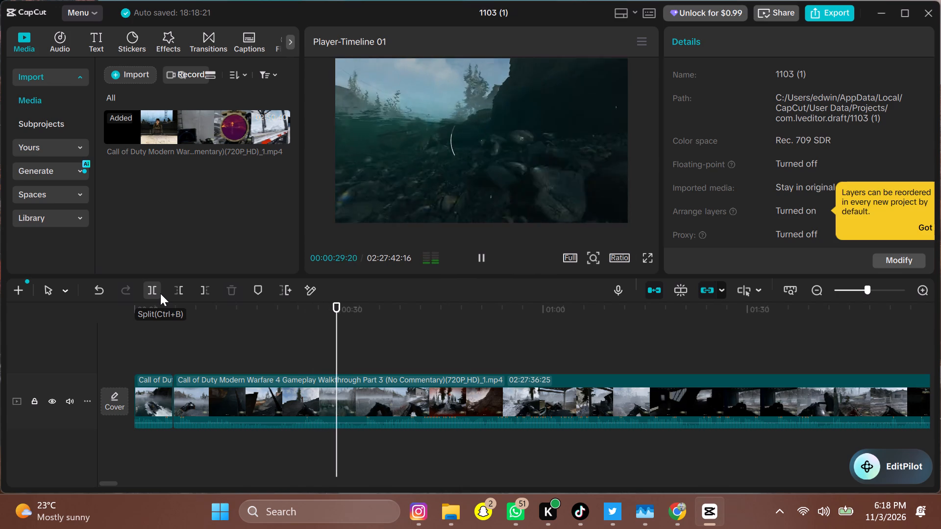
pyautogui.press('space')
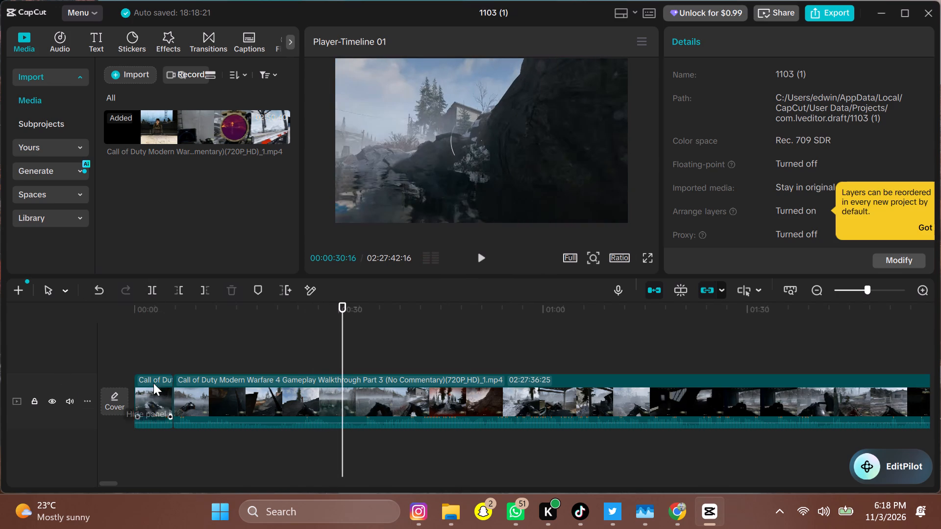
pyautogui.click(167, 395)
pyautogui.click(167, 395)
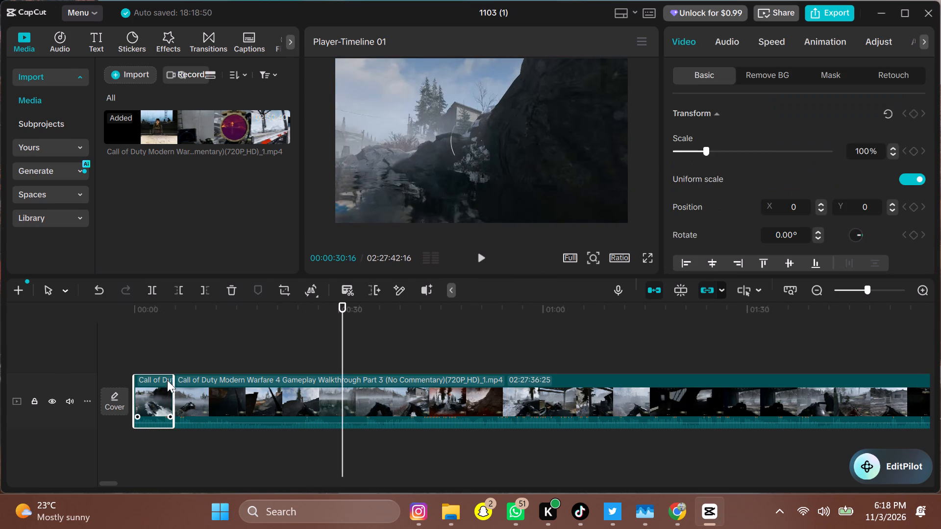
pyautogui.click(186, 322)
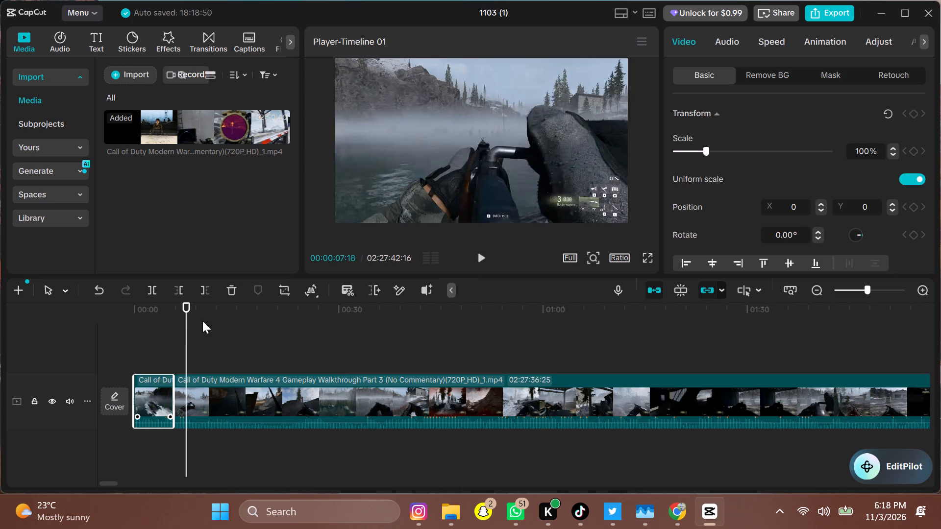
pyautogui.press('space')
pyautogui.press('space')
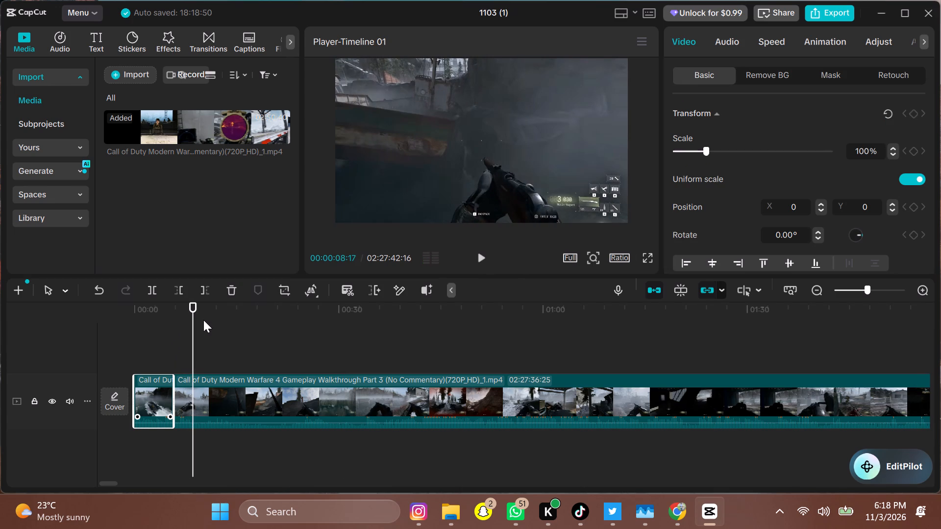
pyautogui.press('space')
pyautogui.press('space')
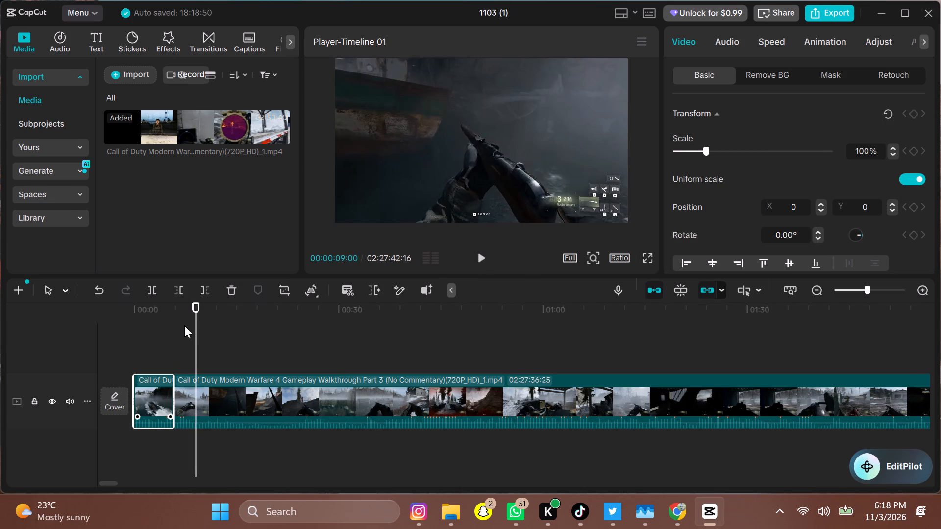
pyautogui.moveTo(198, 325); pyautogui.dragTo(154, 330)
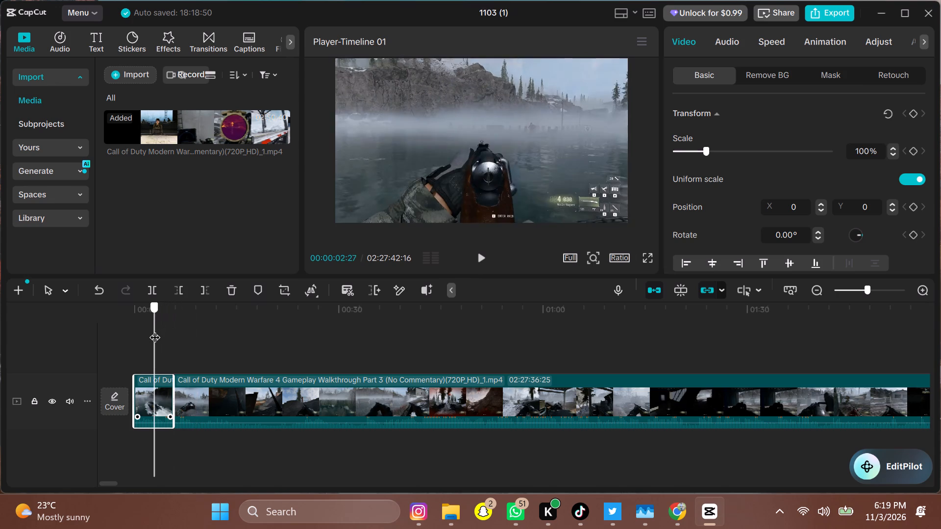
pyautogui.press('space')
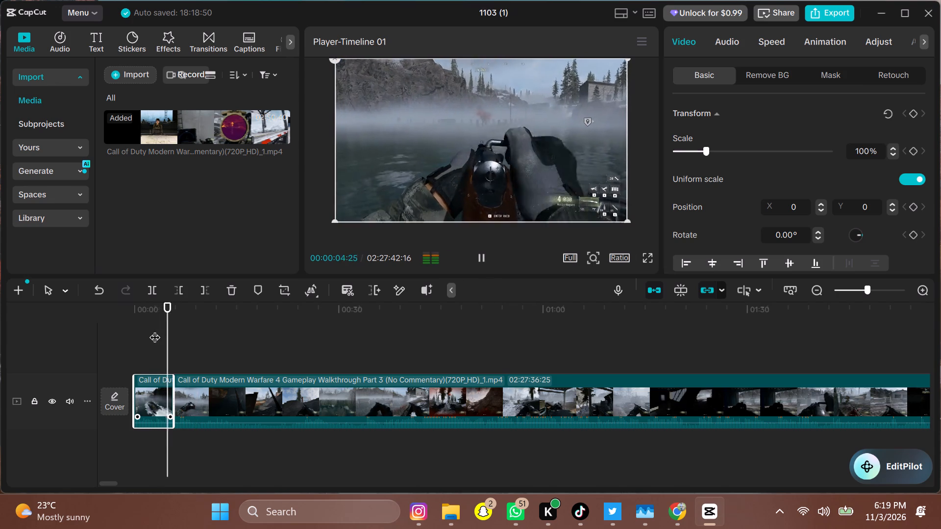
pyautogui.press('space')
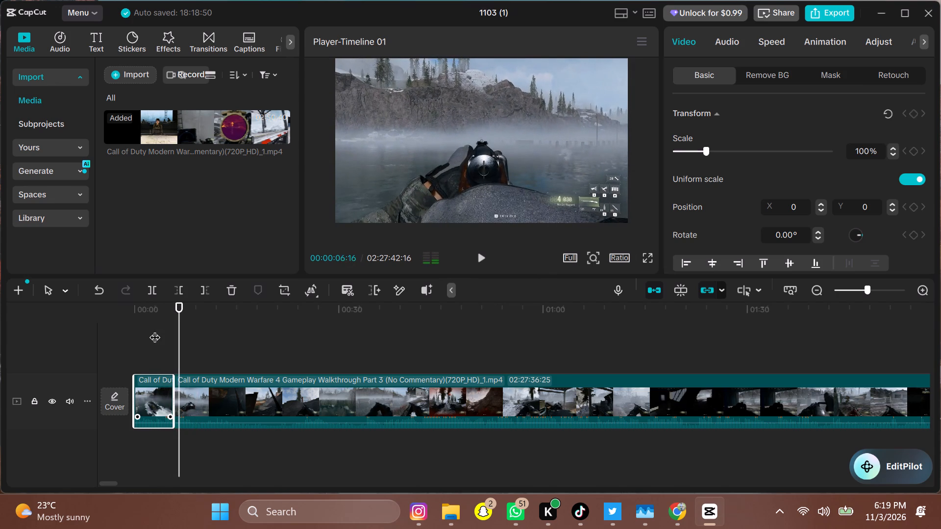
pyautogui.moveTo(180, 333); pyautogui.dragTo(148, 333)
pyautogui.press('space')
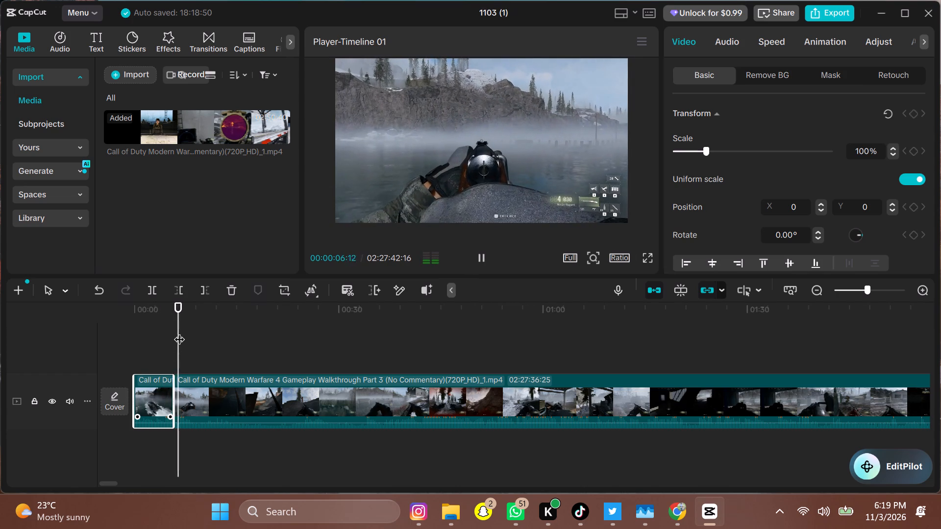
# Replay the opening boat clip and split it at 00:00:02:23, just before the rifle is raised.
pyautogui.moveTo(179, 332); pyautogui.dragTo(111, 332)
pyautogui.press('space')
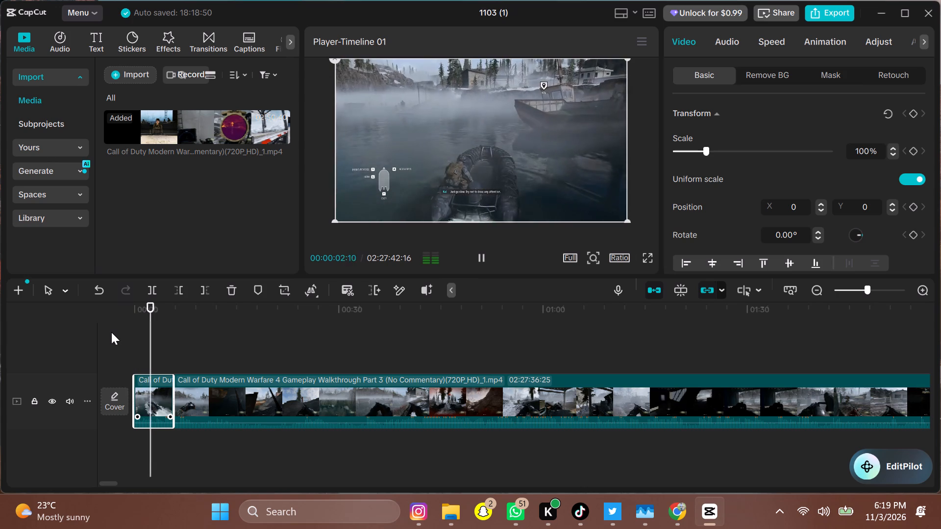
pyautogui.press('space')
pyautogui.press('space')
pyautogui.press('space')
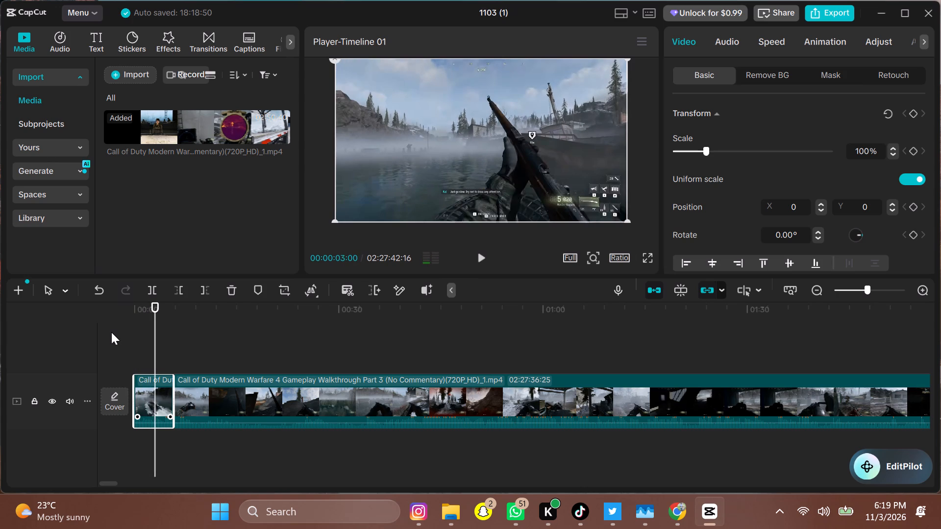
pyautogui.press('Left')
pyautogui.press('Left')
pyautogui.press('Left')
pyautogui.press('Left')
pyautogui.press('Left')
pyautogui.press('Left')
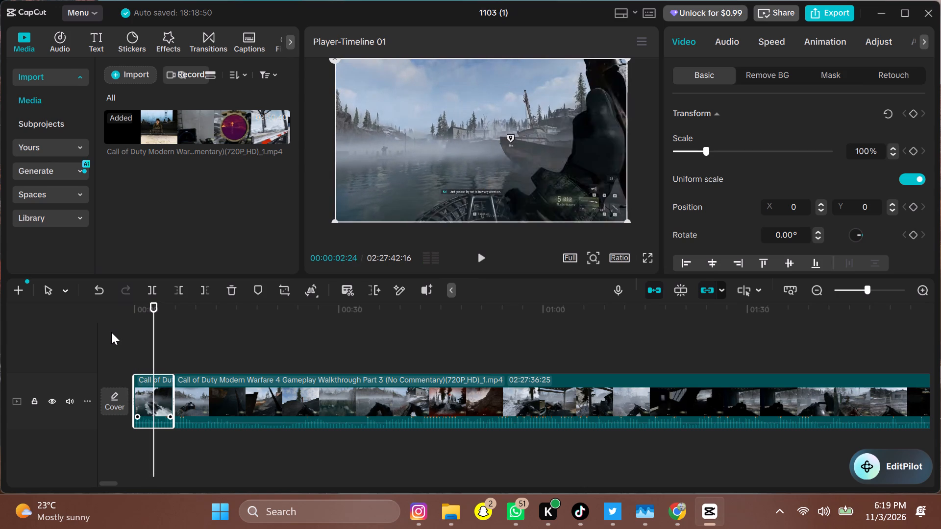
pyautogui.press('Left')
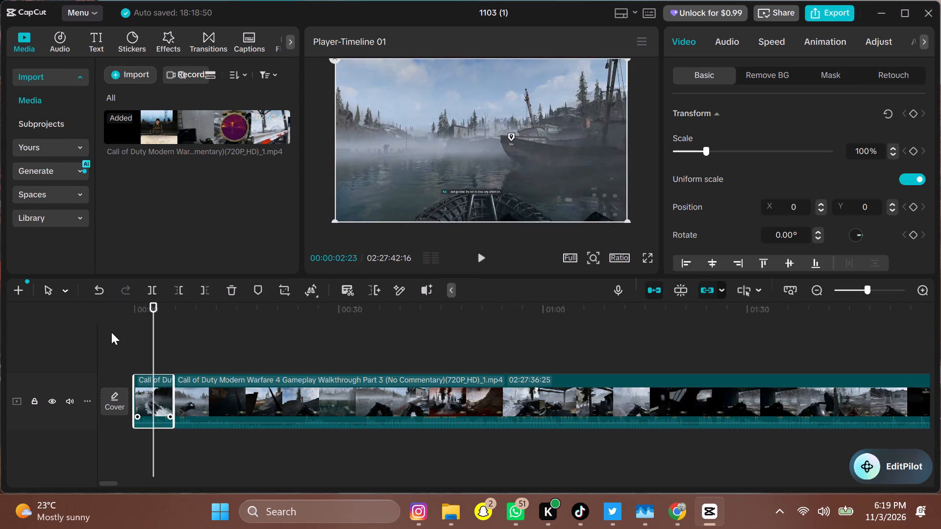
pyautogui.click(154, 289)
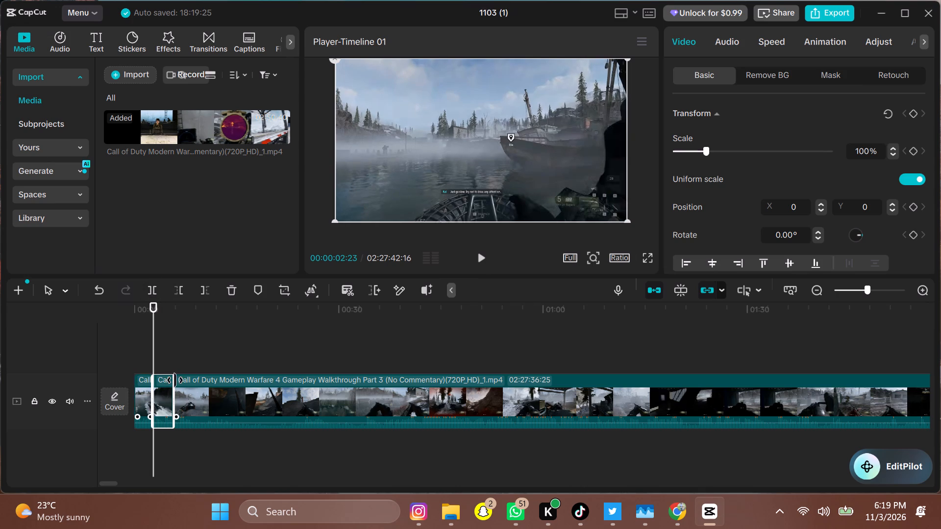
# Play the short middle clip between 00:00:02:23 and 00:00:05:21 and delete it.
pyautogui.press('space')
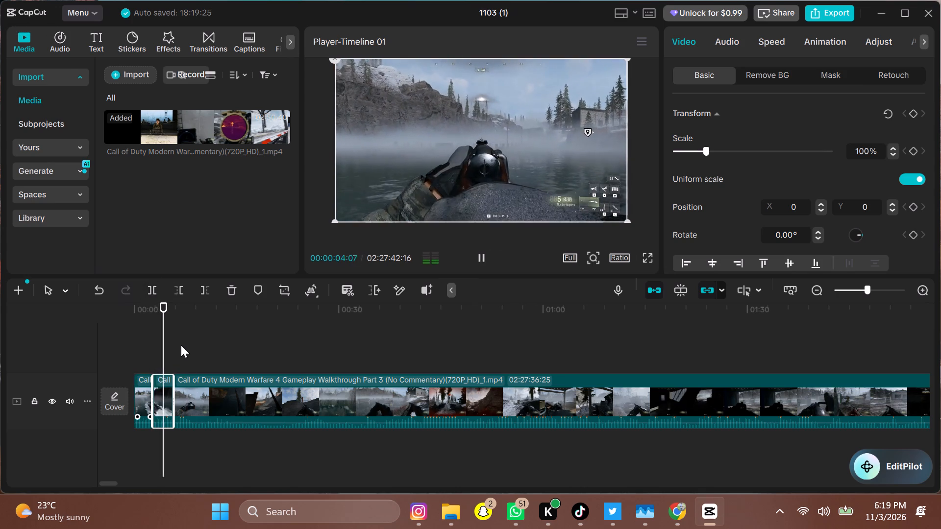
pyautogui.press('space')
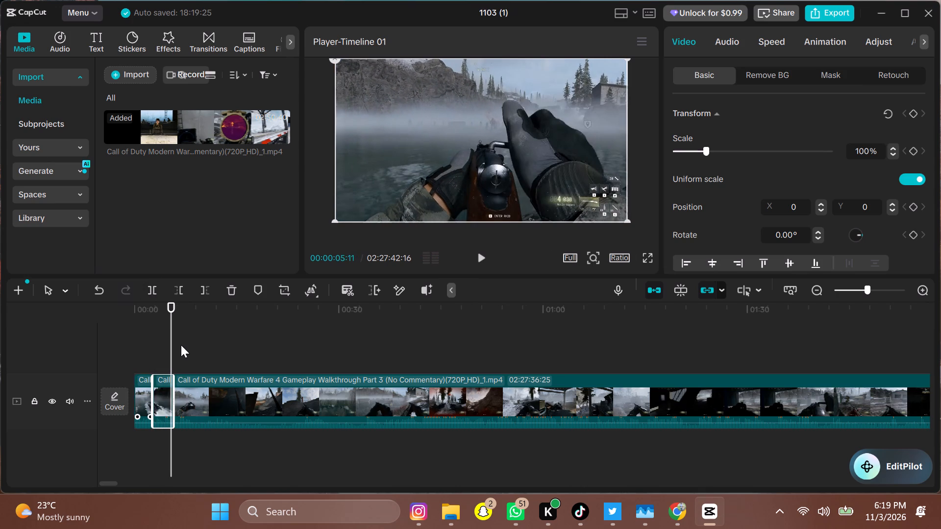
pyautogui.click(164, 391)
pyautogui.press('Delete')
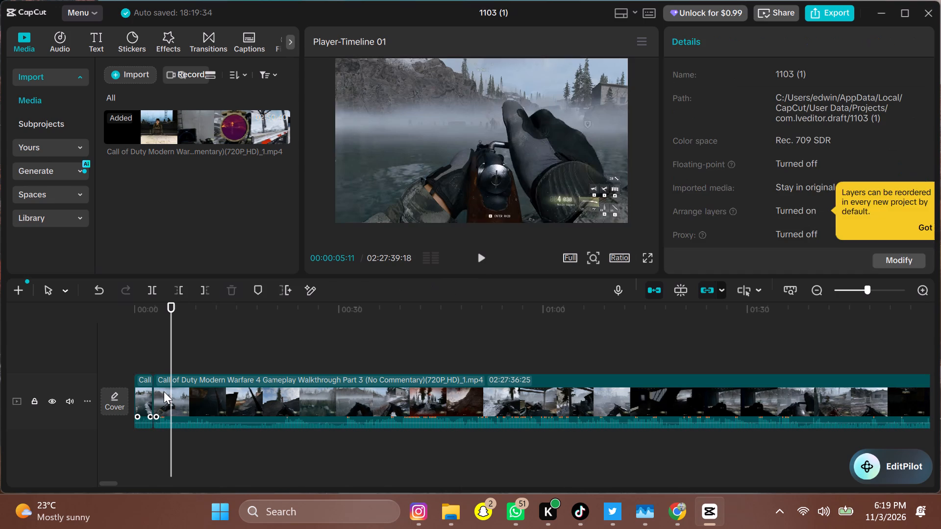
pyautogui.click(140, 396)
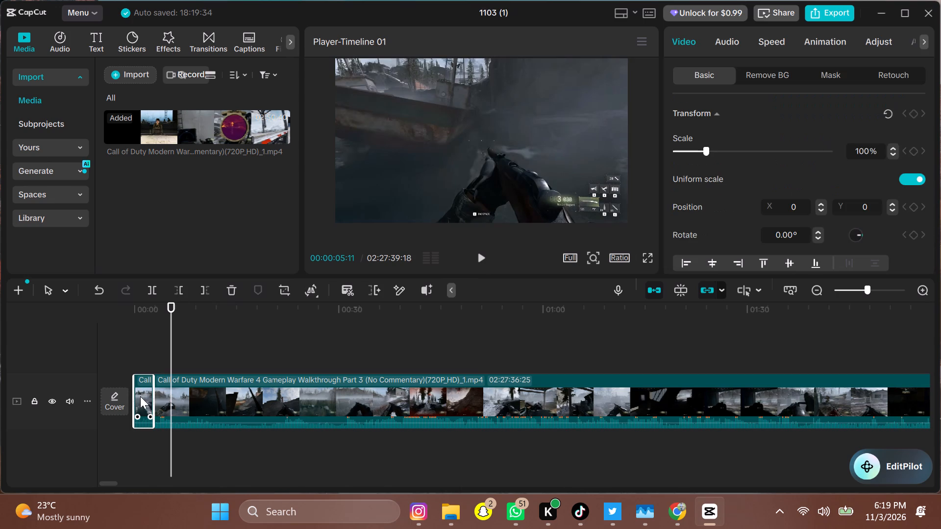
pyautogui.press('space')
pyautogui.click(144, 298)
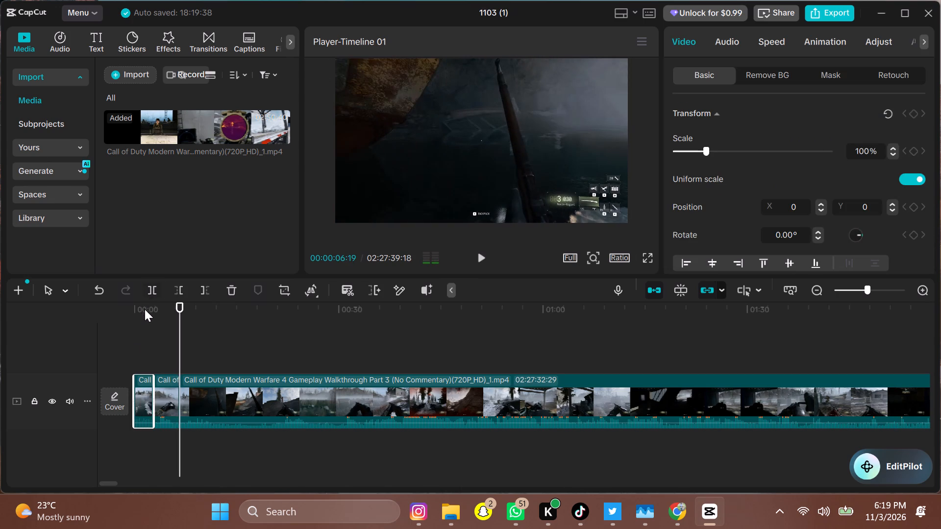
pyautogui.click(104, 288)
# Replay the scene from the beginning and trim away the start of the long second clip up to 00:00:04:28.
pyautogui.click(137, 313)
pyautogui.press('space')
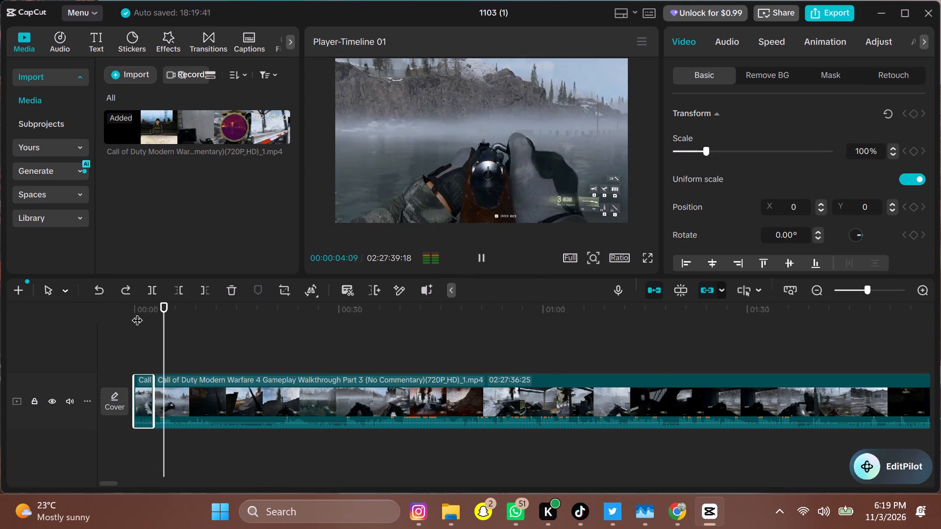
pyautogui.press('space')
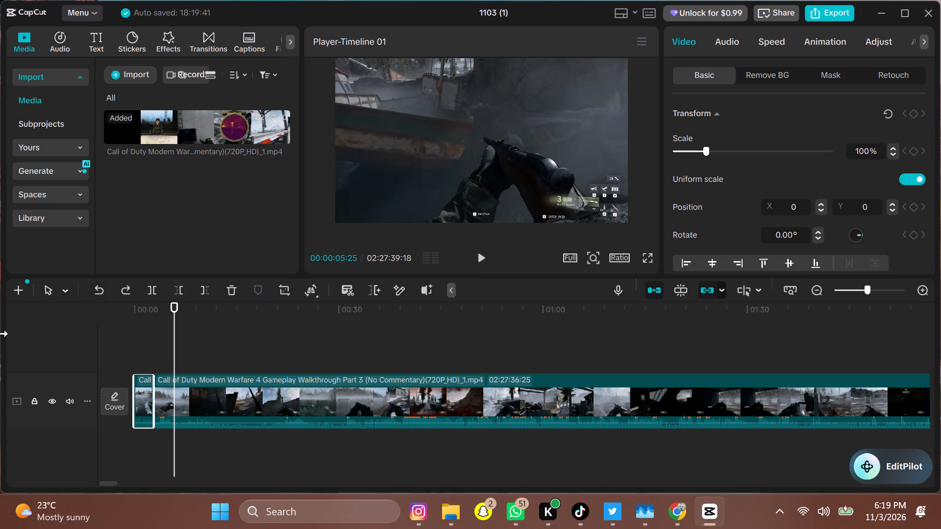
pyautogui.moveTo(173, 341); pyautogui.dragTo(169, 341)
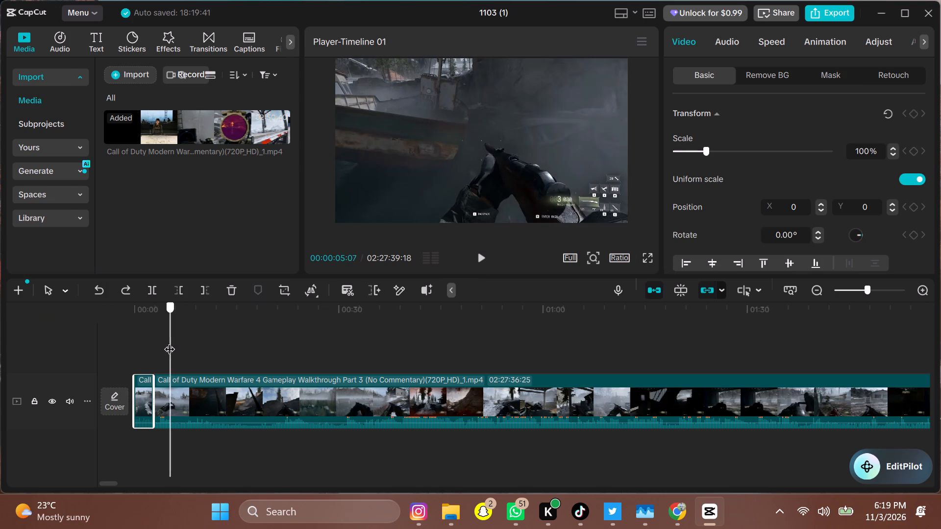
pyautogui.moveTo(169, 341); pyautogui.dragTo(171, 343)
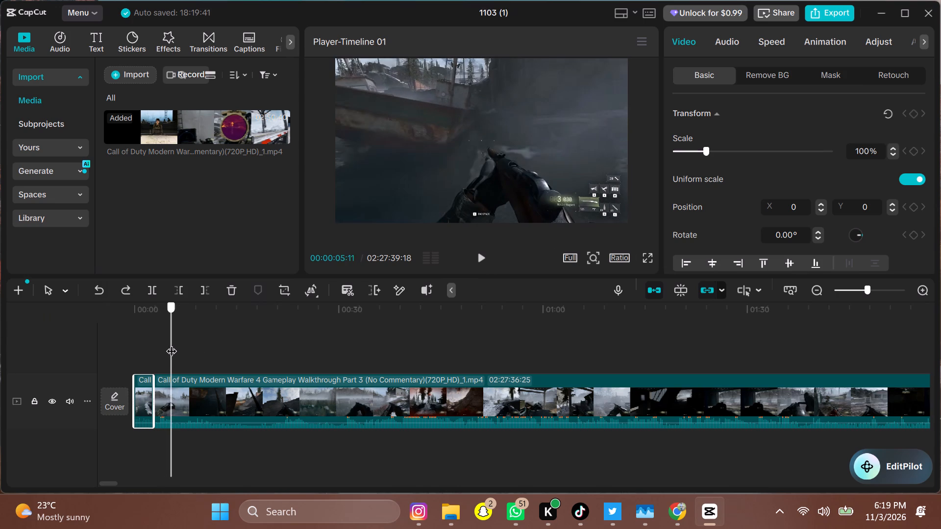
pyautogui.moveTo(171, 343); pyautogui.dragTo(167, 343)
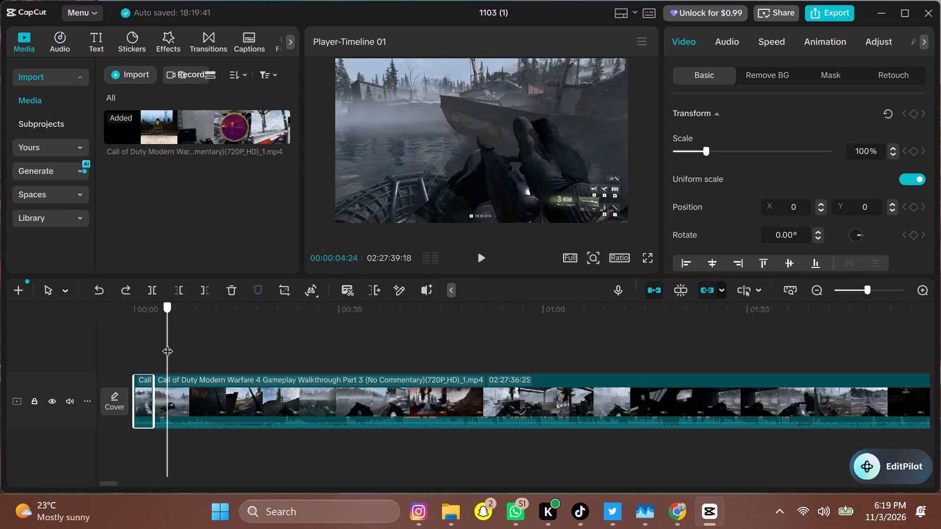
pyautogui.moveTo(167, 343); pyautogui.dragTo(168, 343)
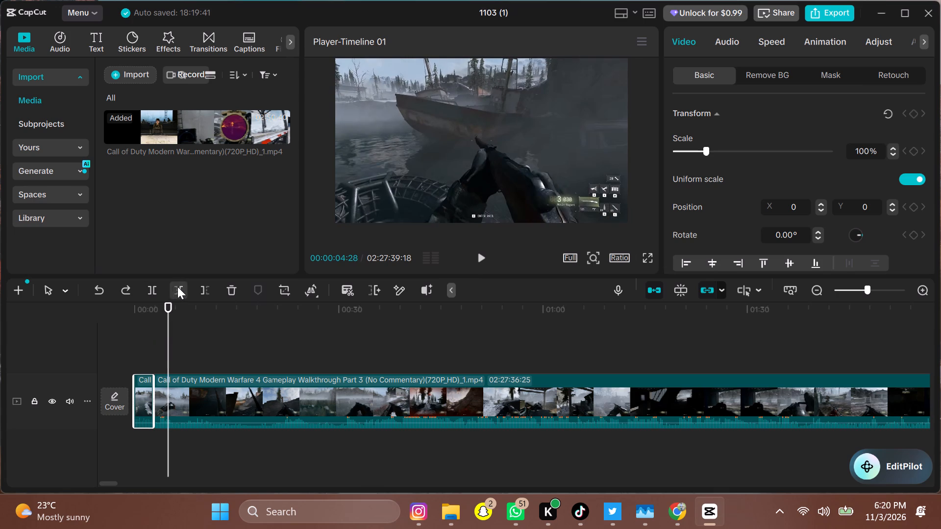
pyautogui.click(177, 287)
# Play on through the trimmed second clip and split it at 00:00:09:26.
pyautogui.press('space')
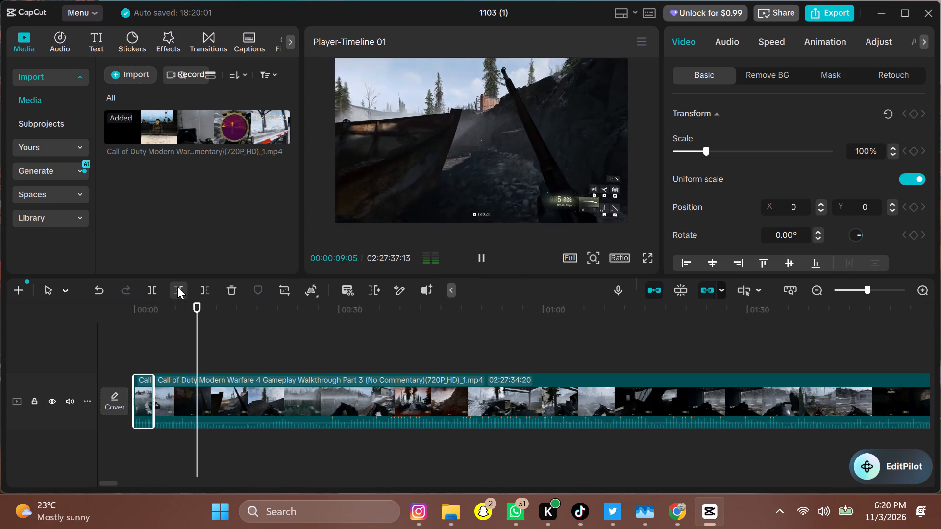
pyautogui.press('space')
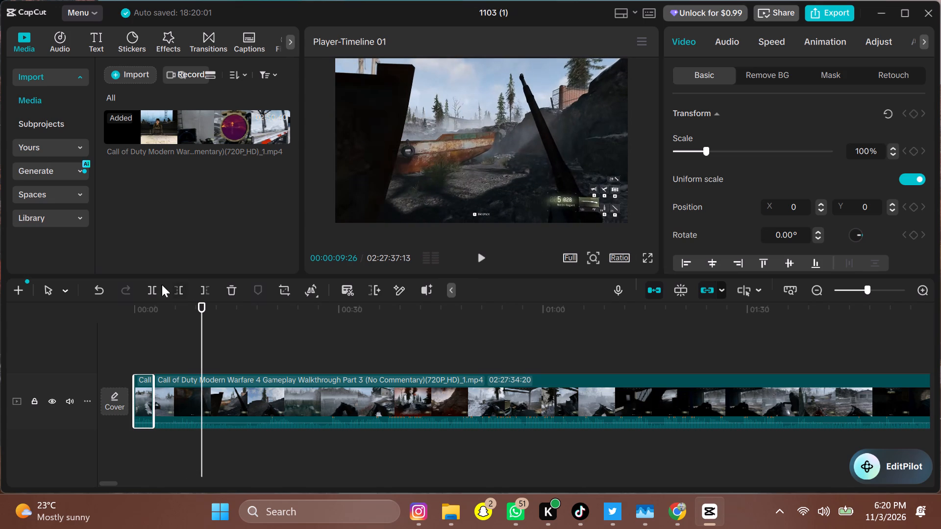
pyautogui.click(152, 286)
# Play the footage beyond the split and review the snowy shed moment around 00:00:34 frame by frame for a cut point.
pyautogui.press('space')
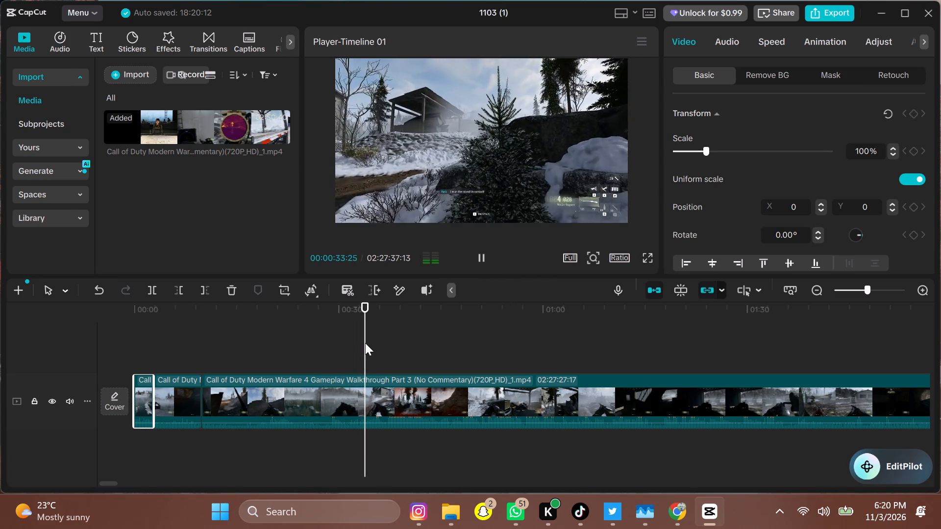
pyautogui.press('space')
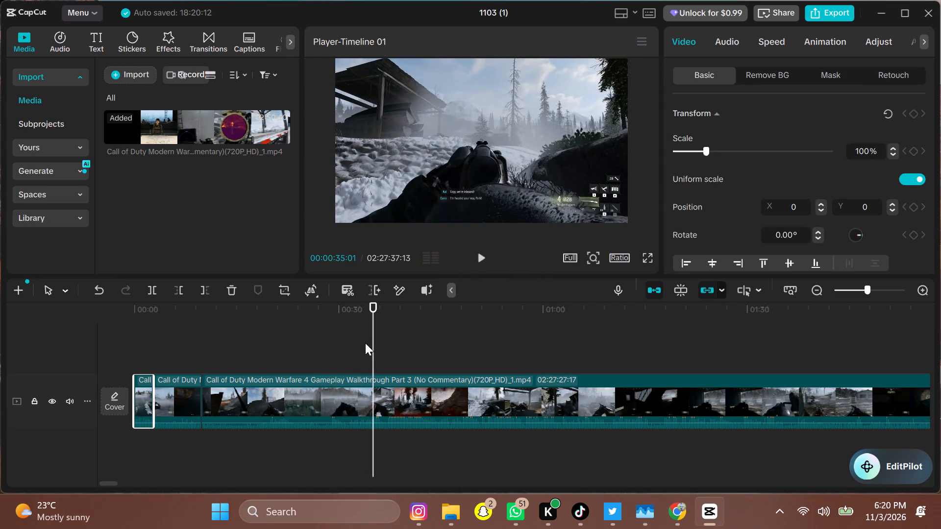
pyautogui.press('Left')
pyautogui.press('Left')
pyautogui.press('Left')
pyautogui.press('Left')
pyautogui.press('Left')
pyautogui.press('Left')
pyautogui.press('Left')
pyautogui.press('Left')
pyautogui.press('Left')
pyautogui.press('Left')
pyautogui.press('Left')
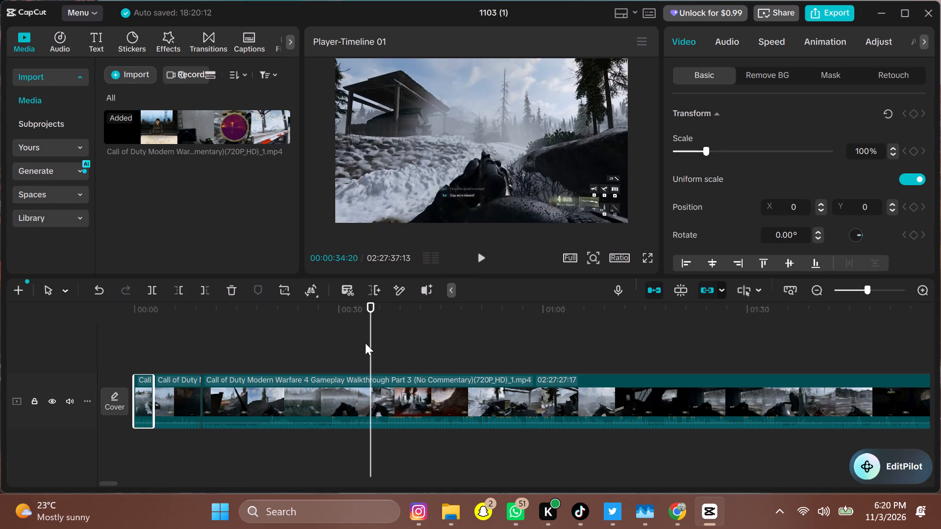
pyautogui.press('Left')
pyautogui.press('Left')
pyautogui.press('Left')
pyautogui.press('Left')
pyautogui.press('Left')
pyautogui.press('Left')
pyautogui.press('Left')
pyautogui.press('Left')
pyautogui.press('Left')
pyautogui.press('Left')
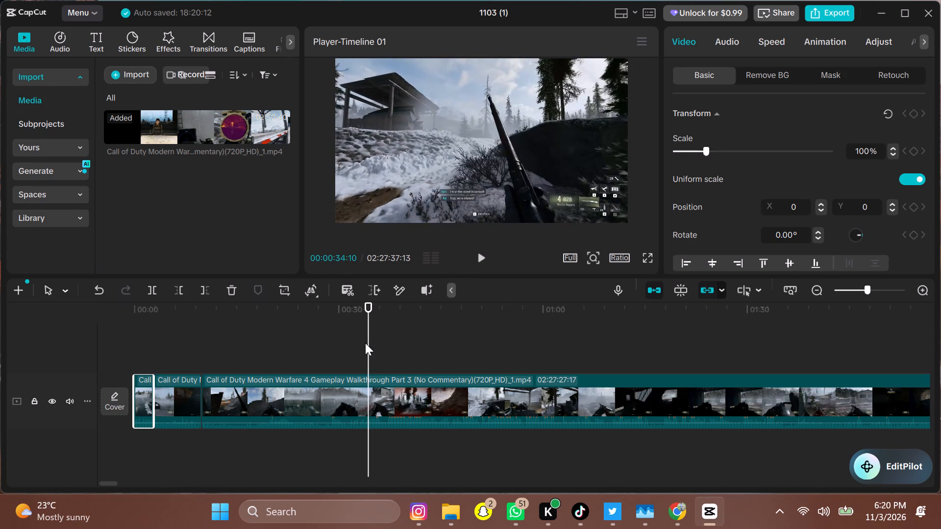
pyautogui.press('Left')
pyautogui.press('Left')
pyautogui.press('Left')
pyautogui.press('Left')
pyautogui.press('Left')
pyautogui.press('Left')
pyautogui.press('Left')
pyautogui.press('Left')
pyautogui.press('Left')
pyautogui.press('Left')
pyautogui.press('Left')
pyautogui.press('Left')
pyautogui.press('Left')
pyautogui.press('Left')
pyautogui.press('Left')
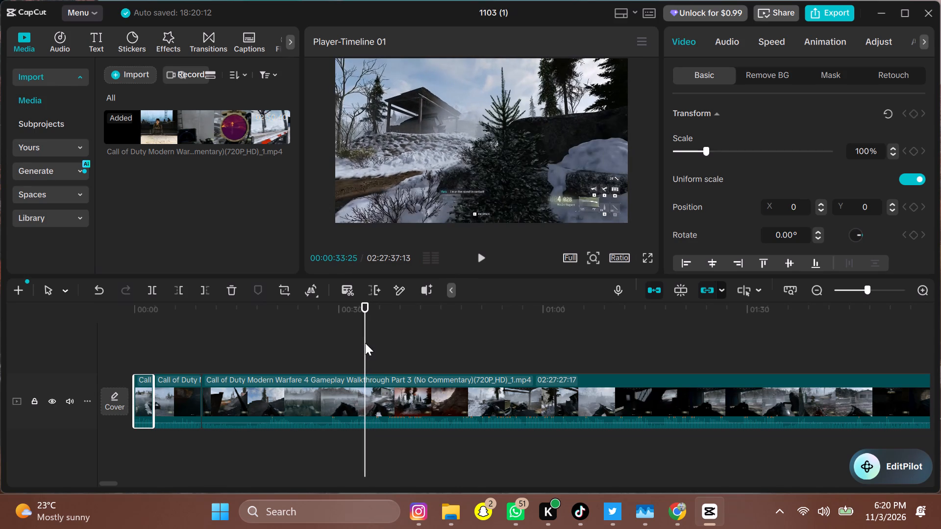
pyautogui.press('Left')
pyautogui.press('Left')
pyautogui.press('Left')
pyautogui.press('Left')
pyautogui.press('Left')
pyautogui.press('Left')
pyautogui.press('space')
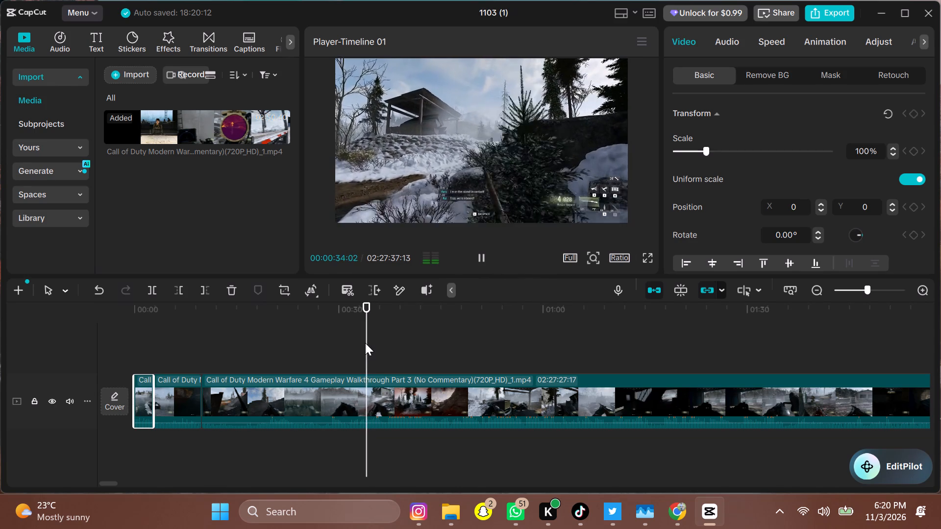
pyautogui.press('space')
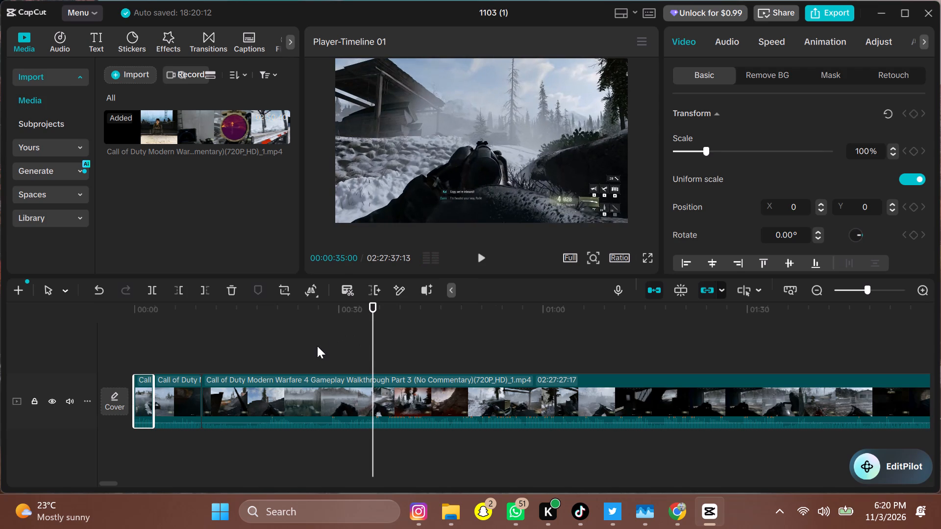
# Replay the lakeside approach to the snowy shed and trim away the start of the long third clip up to 00:00:32:00.
pyautogui.click(317, 346)
pyautogui.press('space')
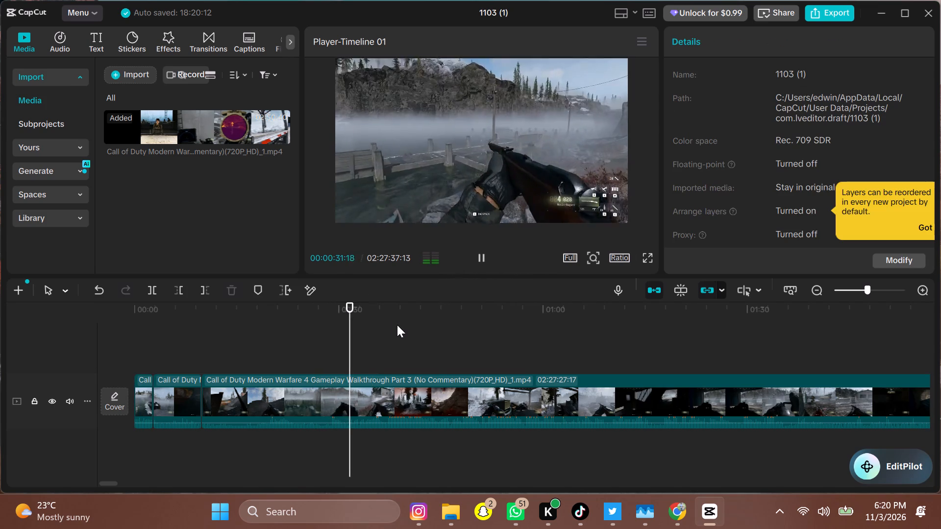
pyautogui.press('space')
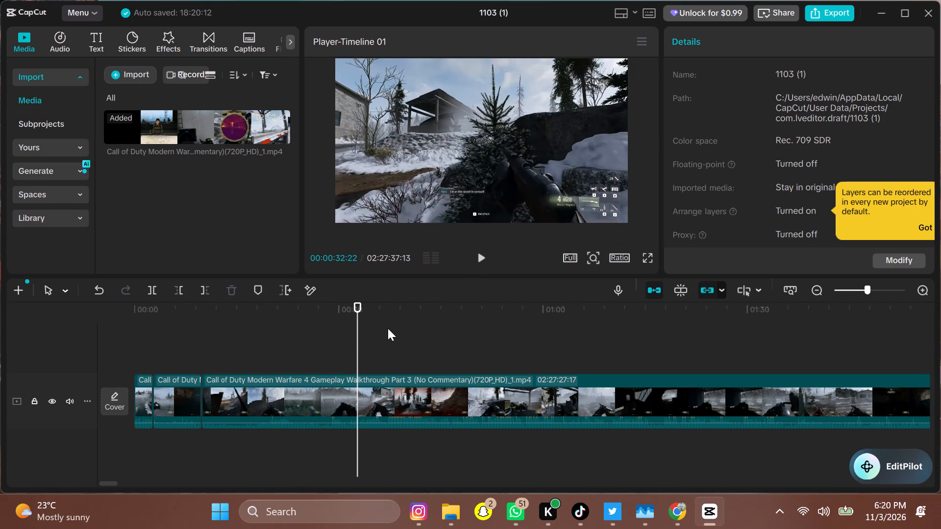
pyautogui.click(348, 330)
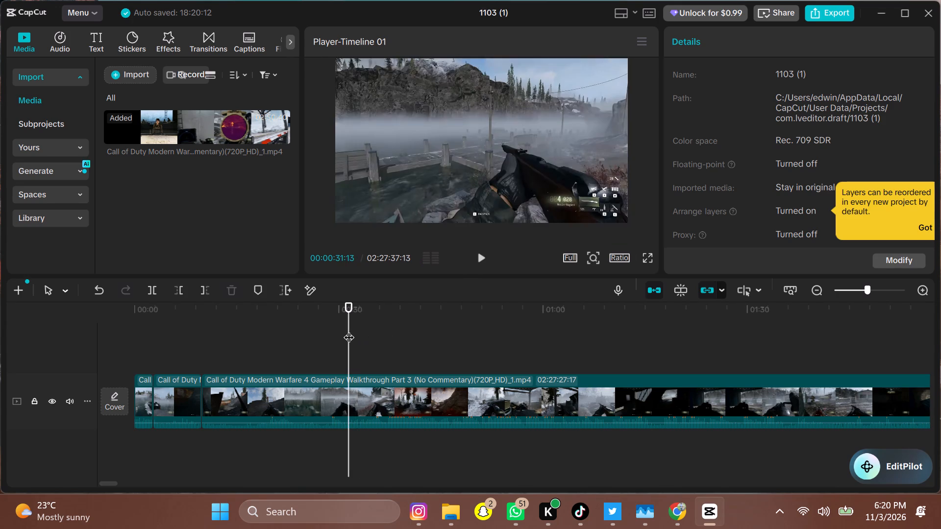
pyautogui.press('space')
pyautogui.press('space')
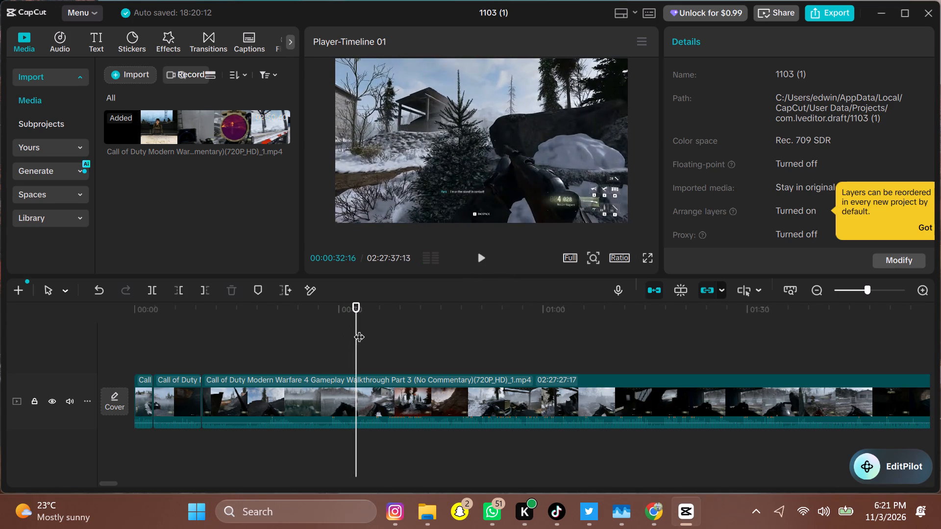
pyautogui.press('Left')
pyautogui.press('Left')
pyautogui.press('Left')
pyautogui.press('Left')
pyautogui.press('Left')
pyautogui.press('Left')
pyautogui.press('Left')
pyautogui.press('Left')
pyautogui.press('Left')
pyautogui.press('Left')
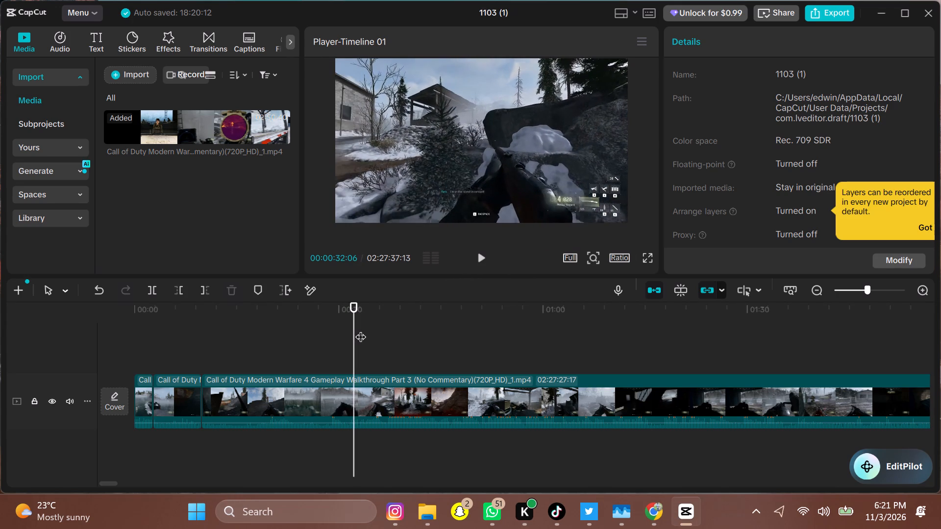
pyautogui.press('Left')
pyautogui.press('Left')
pyautogui.press('Left')
pyautogui.press('Left')
pyautogui.press('Left')
pyautogui.press('Left')
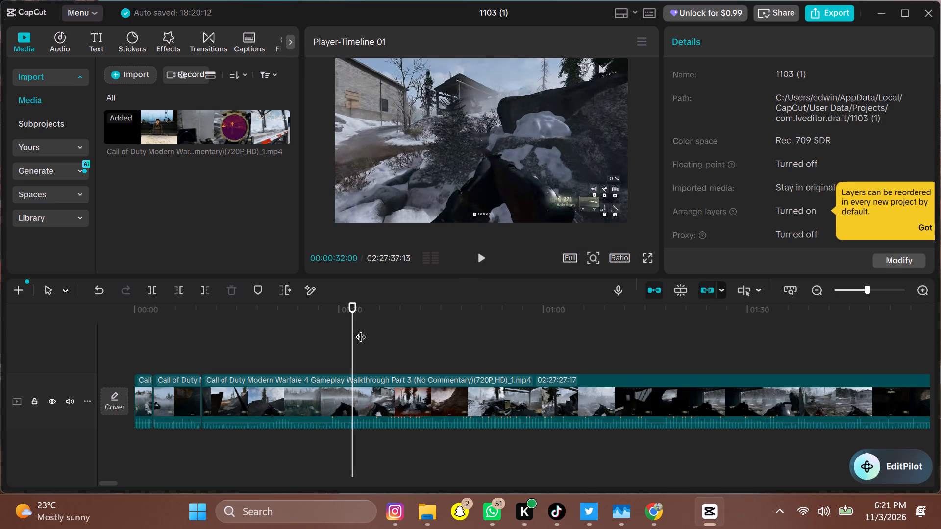
pyautogui.click(177, 288)
# Play the trimmed third clip through the snowy shed scene into the forest gunfight to look for the next cut.
pyautogui.press('space')
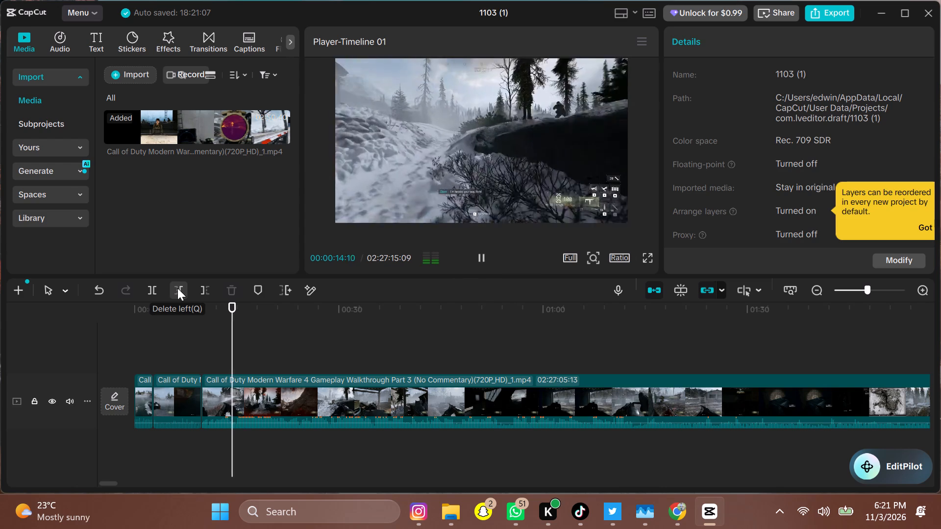
pyautogui.press('space')
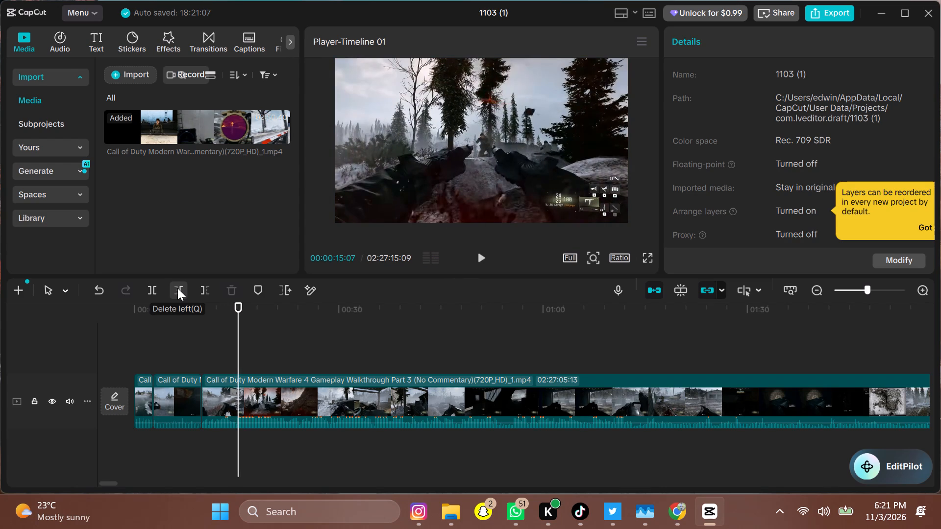
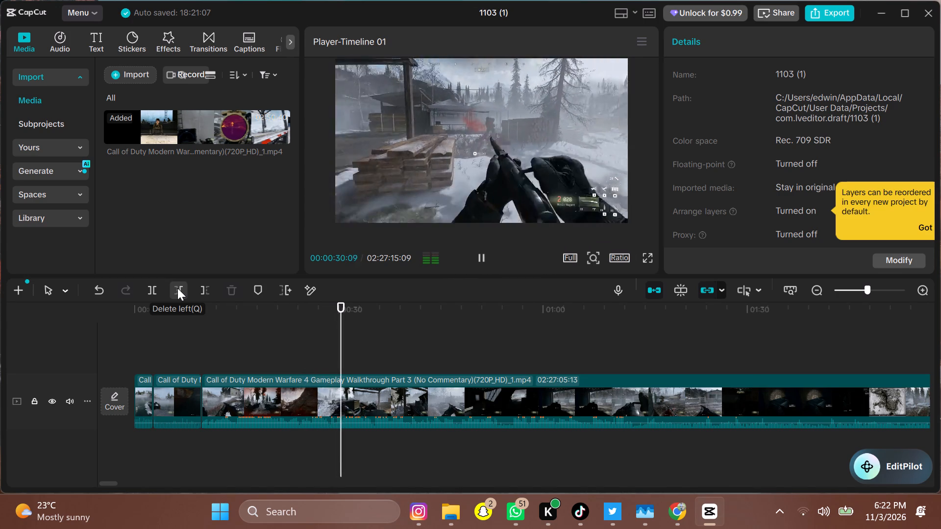
# Pause the third clip at 00:00:31:10, by the boat under the shelter, to examine it for a cut point.
pyautogui.press('space')
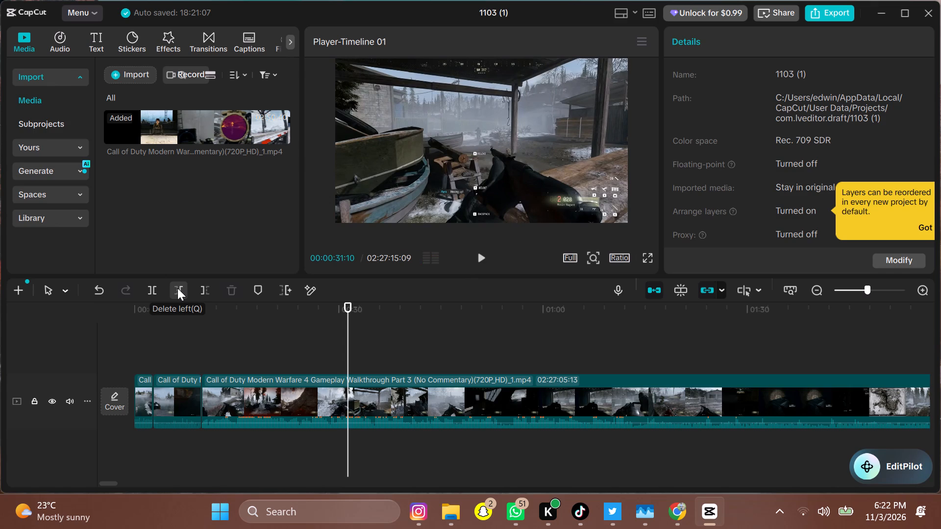
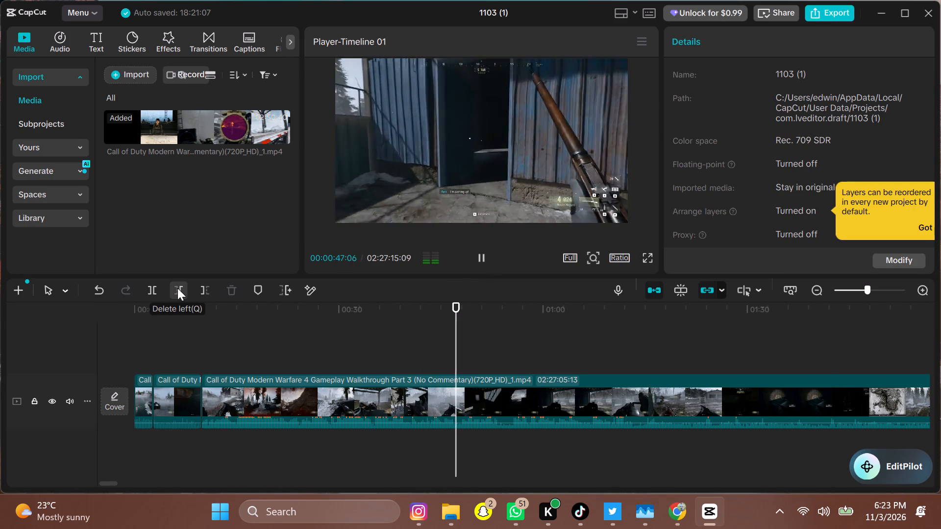
# Pause the third clip and examine it frame by frame back to 00:00:43:29, by the fence, for a cut point.
pyautogui.press('space')
pyautogui.press('Left')
pyautogui.press('Left')
pyautogui.press('Left')
pyautogui.press('Left')
pyautogui.press('Left')
pyautogui.press('Left')
pyautogui.press('Left')
pyautogui.press('Left')
pyautogui.press('Left')
pyautogui.press('Left')
pyautogui.press('Left')
pyautogui.press('Left')
pyautogui.press('Left')
pyautogui.press('Left')
pyautogui.press('Left')
pyautogui.press('Left')
pyautogui.press('Left')
pyautogui.press('Left')
pyautogui.press('Left')
pyautogui.press('Left')
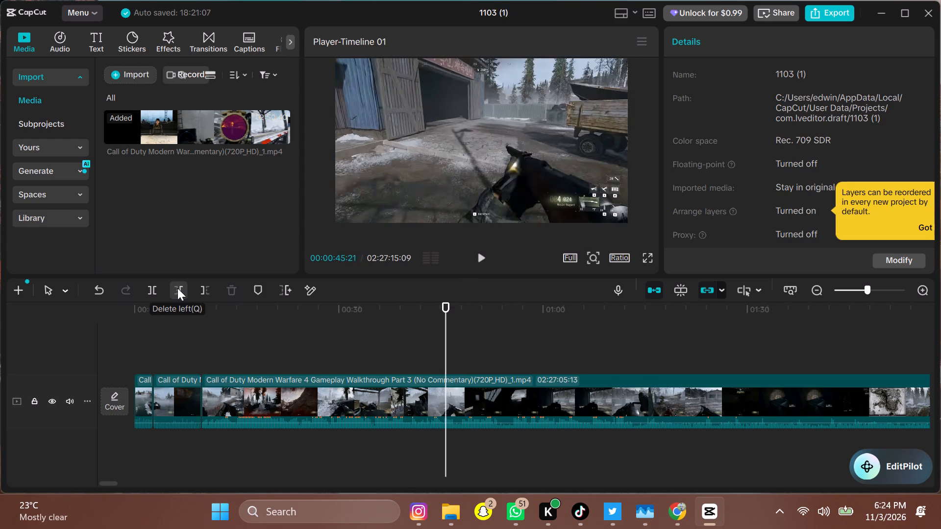
pyautogui.press('Left')
pyautogui.press('Left')
pyautogui.press('Left')
pyautogui.press('Left')
pyautogui.press('Left')
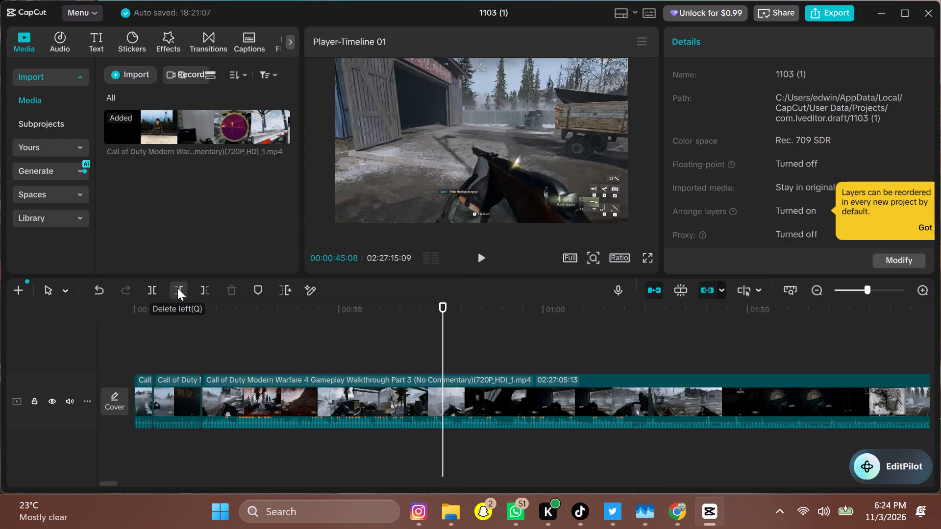
pyautogui.press('Left')
pyautogui.press('Left')
pyautogui.press('Left')
pyautogui.press('Left')
pyautogui.press('Left')
pyautogui.press('Left')
pyautogui.press('Left')
pyautogui.press('Left')
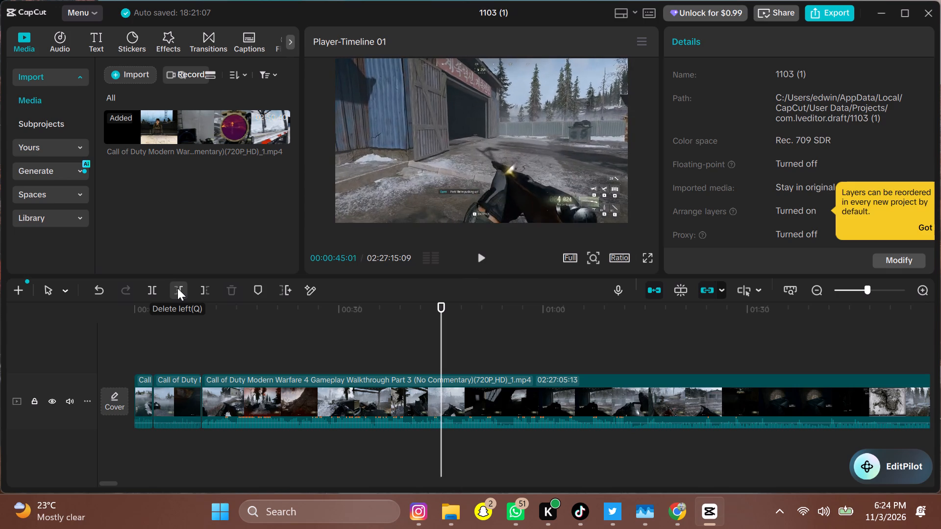
pyautogui.press('Left')
pyautogui.press('Left')
pyautogui.press('Left')
pyautogui.press('Left')
pyautogui.press('Left')
pyautogui.press('Left')
pyautogui.press('Left')
pyautogui.press('Left')
pyautogui.press('Left')
pyautogui.press('Left')
pyautogui.press('Left')
pyautogui.press('Left')
pyautogui.press('Left')
pyautogui.press('Left')
pyautogui.press('Left')
pyautogui.press('Left')
pyautogui.press('Left')
pyautogui.press('Left')
pyautogui.press('Left')
pyautogui.press('Left')
pyautogui.press('Left')
pyautogui.press('Left')
pyautogui.press('Left')
pyautogui.press('Left')
pyautogui.press('Left')
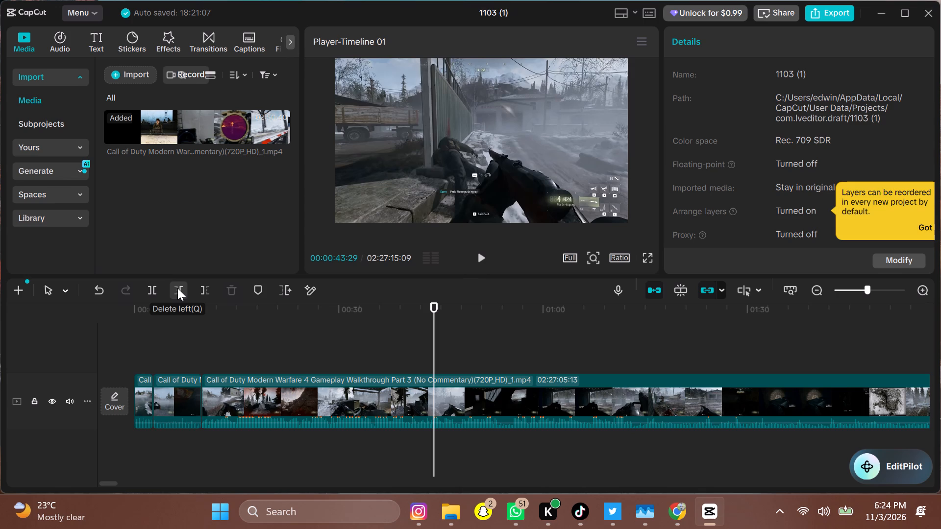
# Split the third clip at 00:00:40:02, where the boat and the open shelter are in view.
pyautogui.click(417, 323)
pyautogui.press('space')
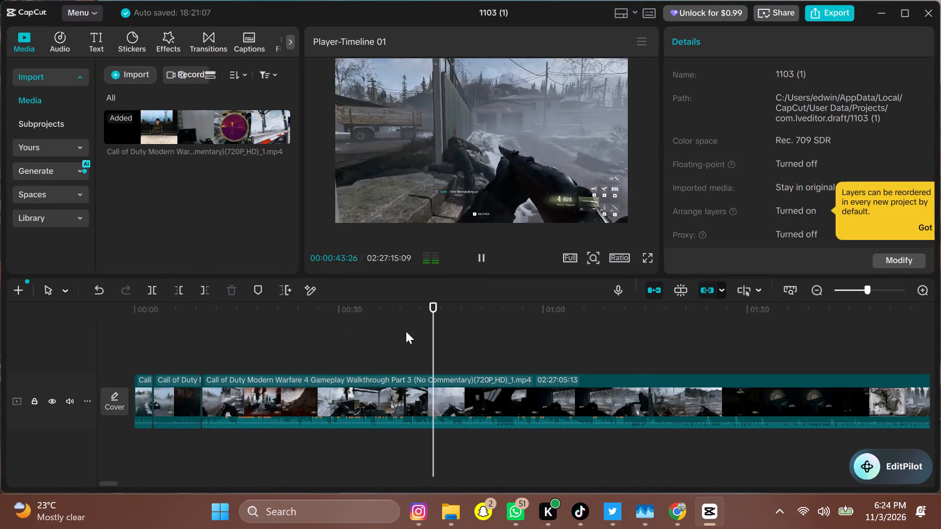
pyautogui.press('space')
pyautogui.moveTo(436, 306); pyautogui.dragTo(407, 313)
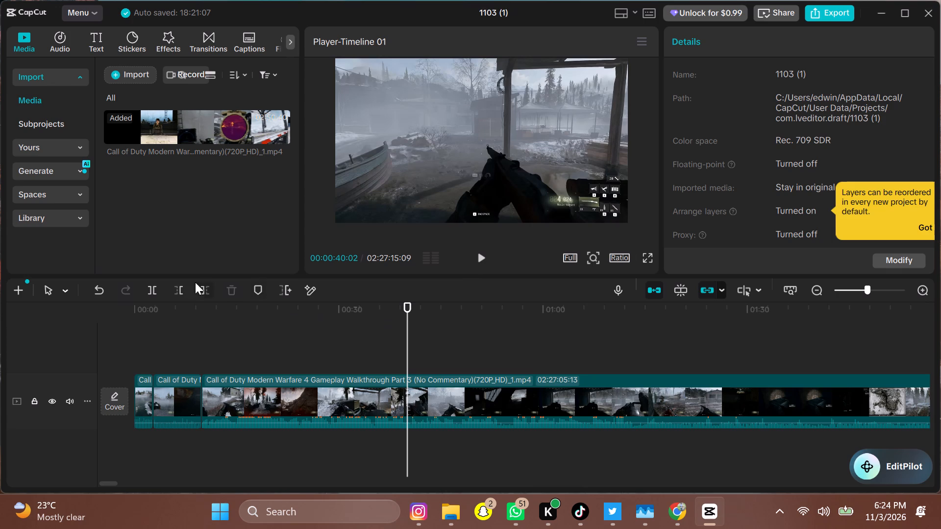
pyautogui.click(152, 289)
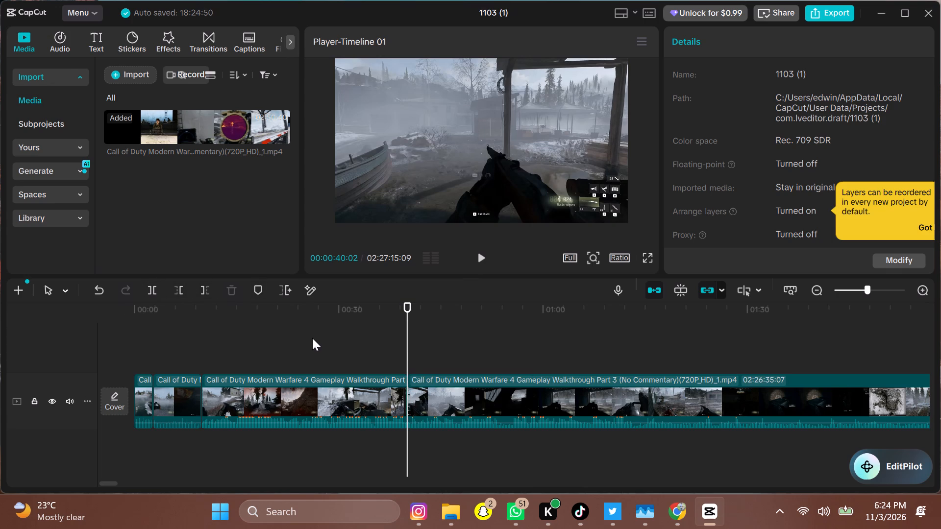
# Play the new last clip to about 00:01:00 and examine the dark interior scene frame by frame for a cut point.
pyautogui.press('space')
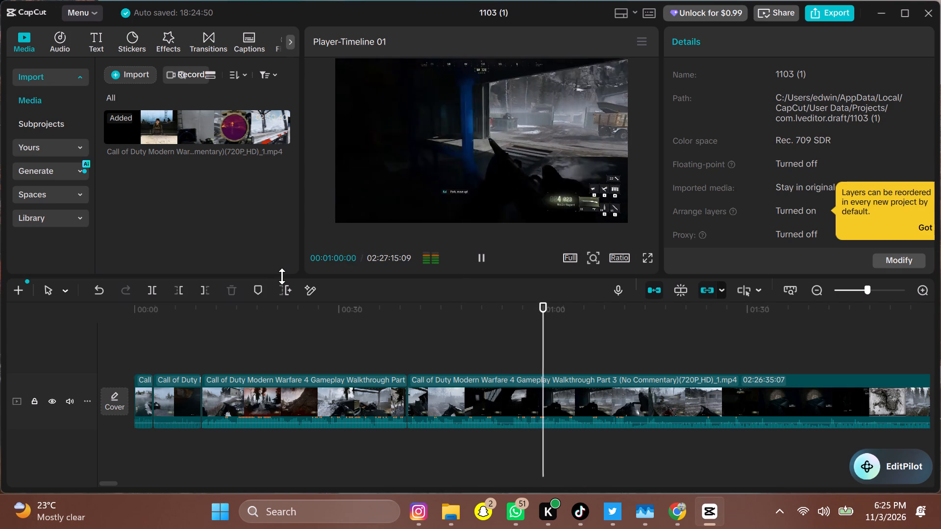
pyautogui.press('space')
pyautogui.press('Left')
pyautogui.press('Left')
pyautogui.press('Left')
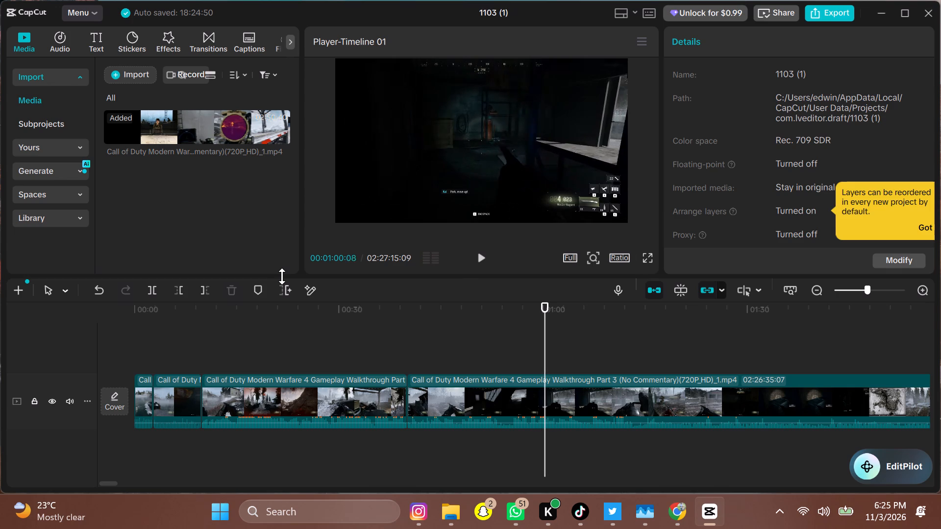
pyautogui.press('Left')
pyautogui.press('Left')
pyautogui.press('Left')
pyautogui.press('Left')
pyautogui.press('Left')
pyautogui.press('Left')
pyautogui.press('Left')
pyautogui.press('Left')
pyautogui.press('Left')
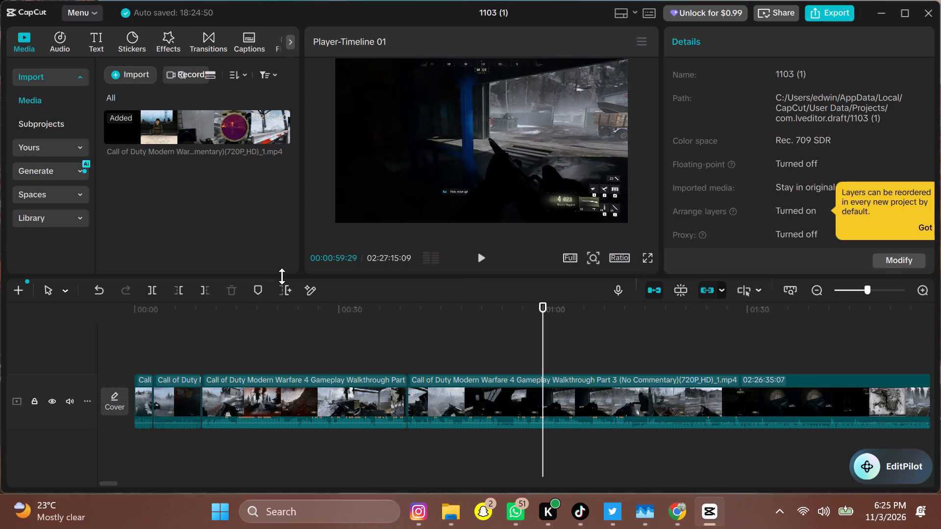
pyautogui.press('Left')
pyautogui.press('Left')
pyautogui.press('Left')
pyautogui.press('Left')
pyautogui.press('Left')
pyautogui.press('Left')
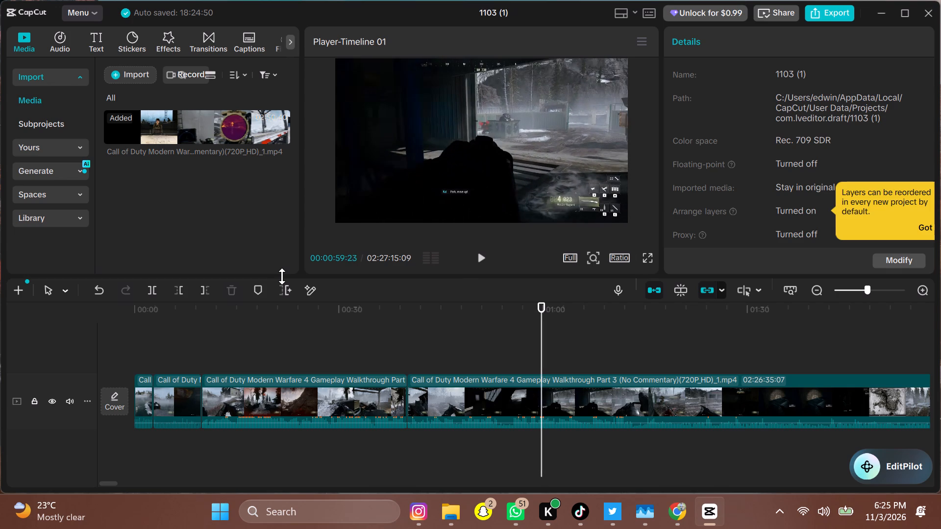
pyautogui.press('Left')
pyautogui.press('Left')
# Trim away the last clip's footage before 00:01:07:00, where the gun faces the open green gate.
pyautogui.press('space')
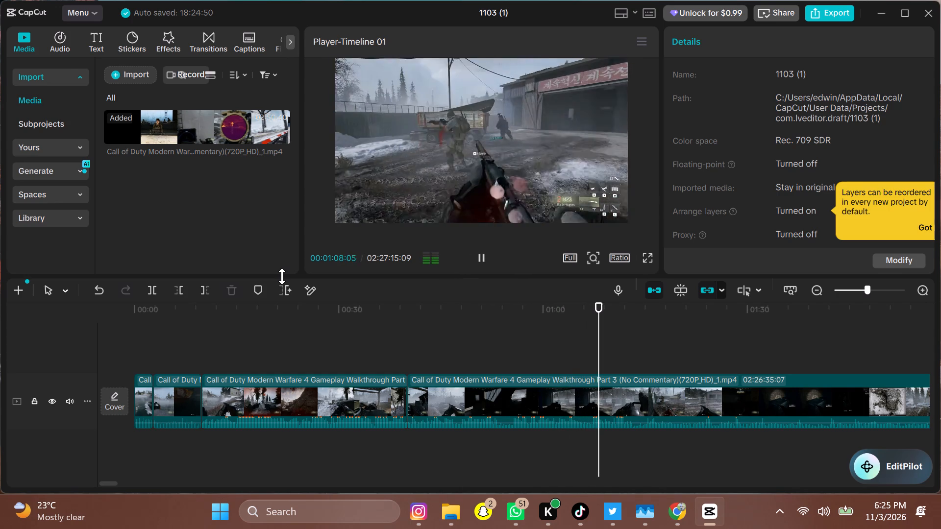
pyautogui.press('Left')
pyautogui.press('Left')
pyautogui.press('Left')
pyautogui.press('Left')
pyautogui.press('Left')
pyautogui.press('Left')
pyautogui.press('Left')
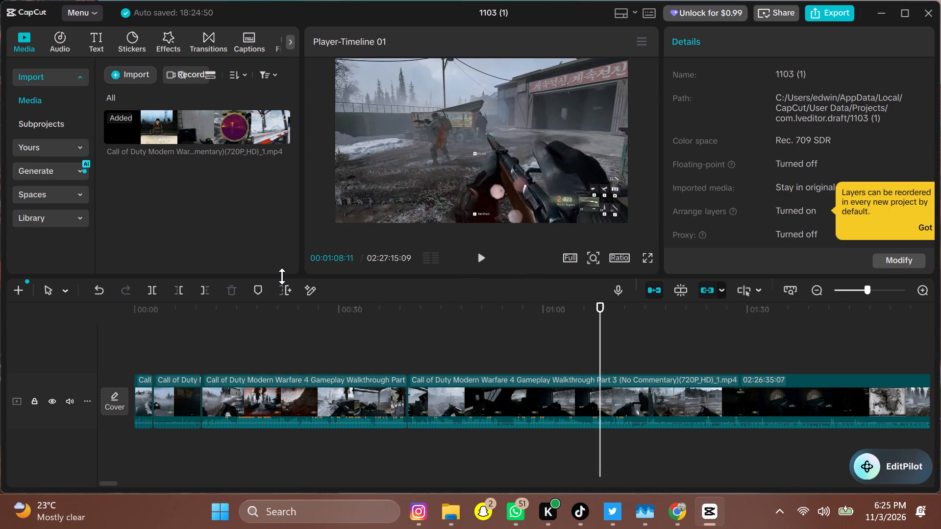
pyautogui.press('Left')
pyautogui.press('Left')
pyautogui.press('Left')
pyautogui.press('Left')
pyautogui.press('Left')
pyautogui.press('Left')
pyautogui.press('Left')
pyautogui.press('Left')
pyautogui.press('Left')
pyautogui.press('Left')
pyautogui.press('Left')
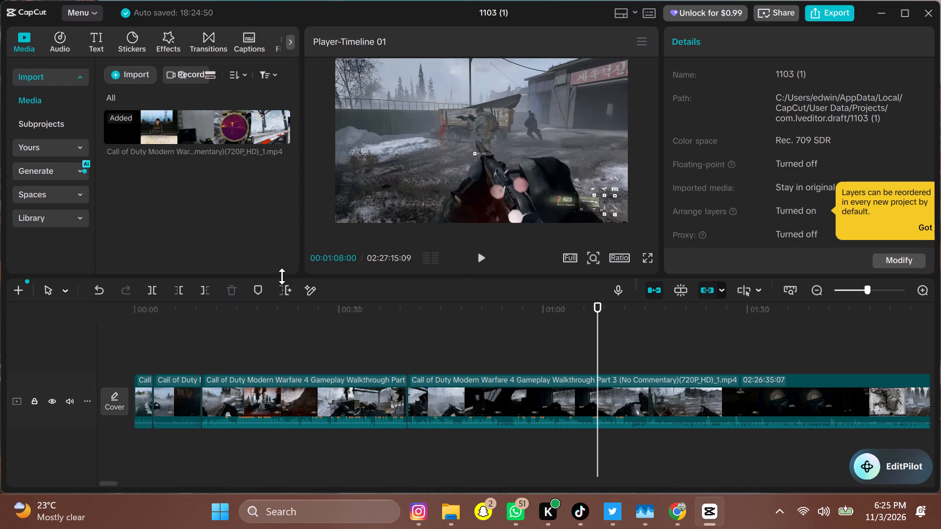
pyautogui.press('Left')
pyautogui.press('Left')
pyautogui.press('Left')
pyautogui.press('Left')
pyautogui.press('Left')
pyautogui.press('Left')
pyautogui.press('Left')
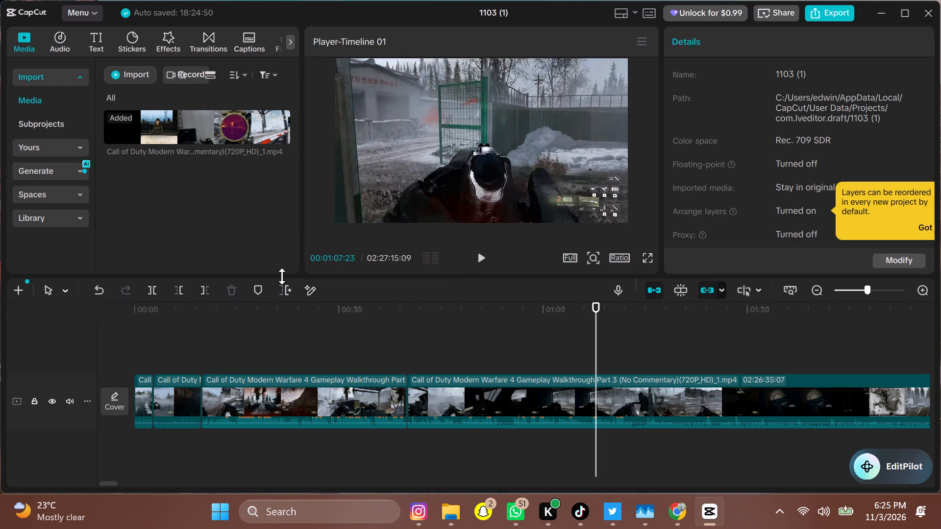
pyautogui.press('Left')
pyautogui.press('Left')
pyautogui.press('Left')
pyautogui.press('Left')
pyautogui.press('Left')
pyautogui.press('Left')
pyautogui.press('Left')
pyautogui.press('Left')
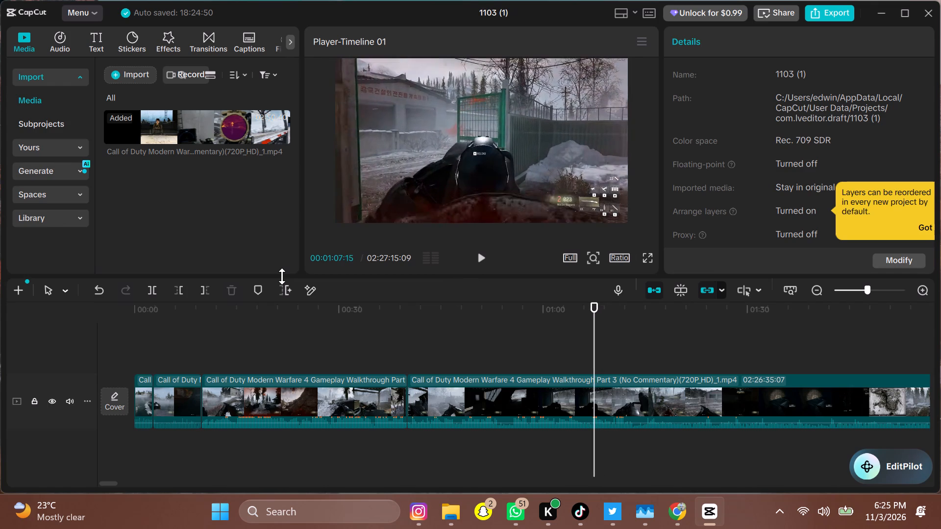
pyautogui.press('Left')
pyautogui.press('Left')
pyautogui.press('Left')
pyautogui.press('Left')
pyautogui.press('Left')
pyautogui.press('Left')
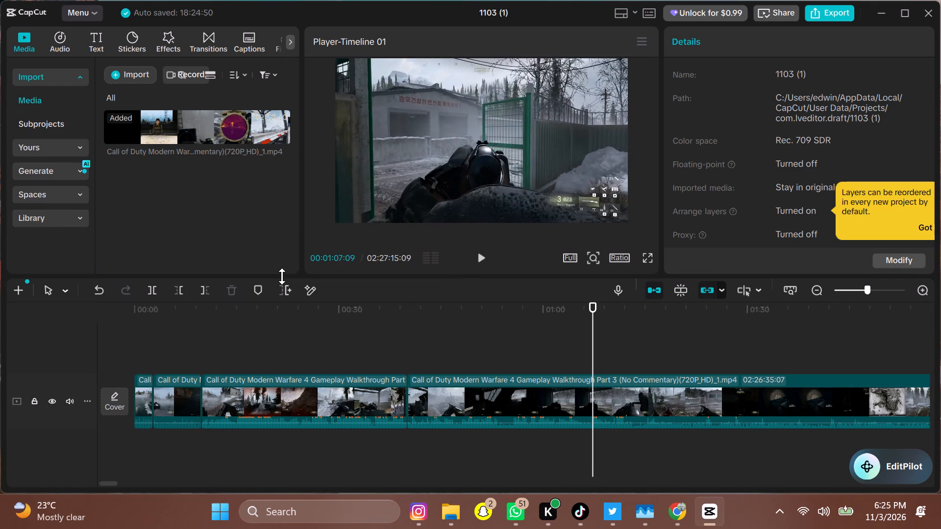
pyautogui.press('Left')
pyautogui.press('Left')
pyautogui.press('Left')
pyautogui.press('Left')
pyautogui.press('Left')
pyautogui.press('Left')
pyautogui.press('Left')
pyautogui.press('Left')
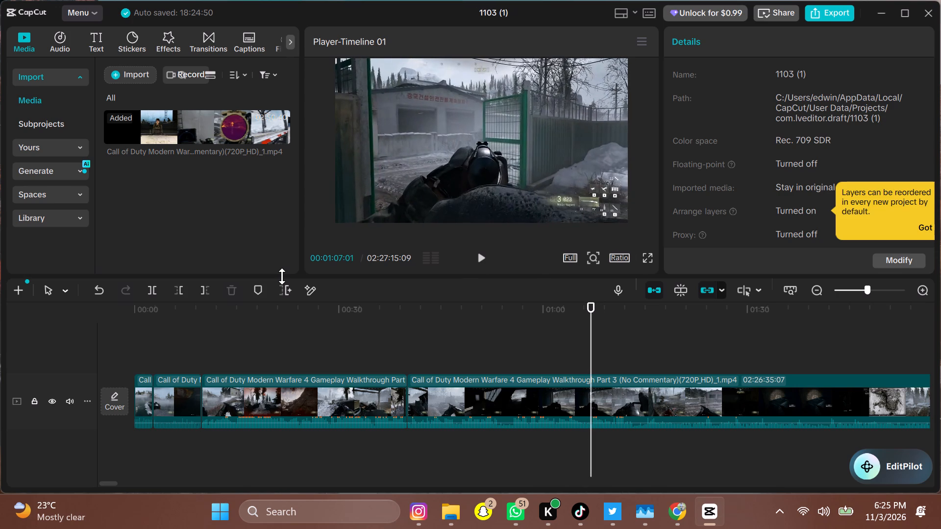
pyautogui.press('Left')
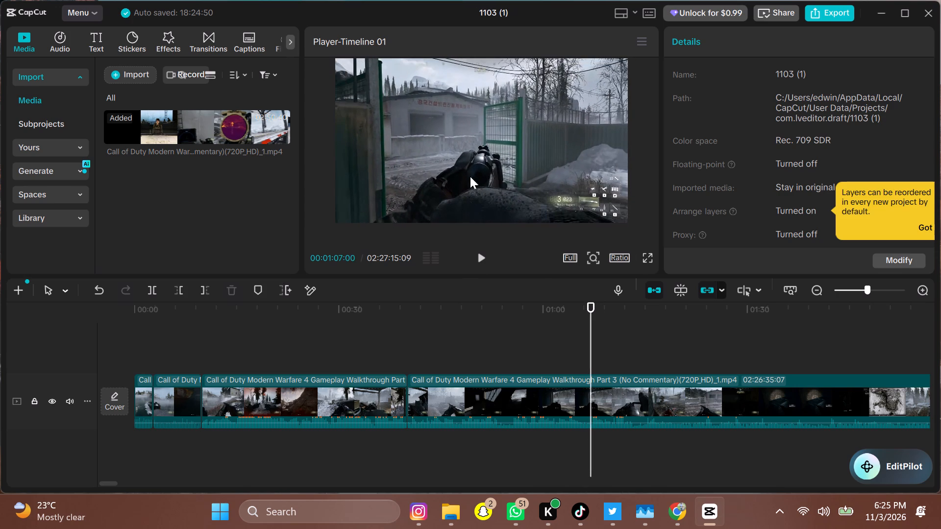
pyautogui.click(175, 289)
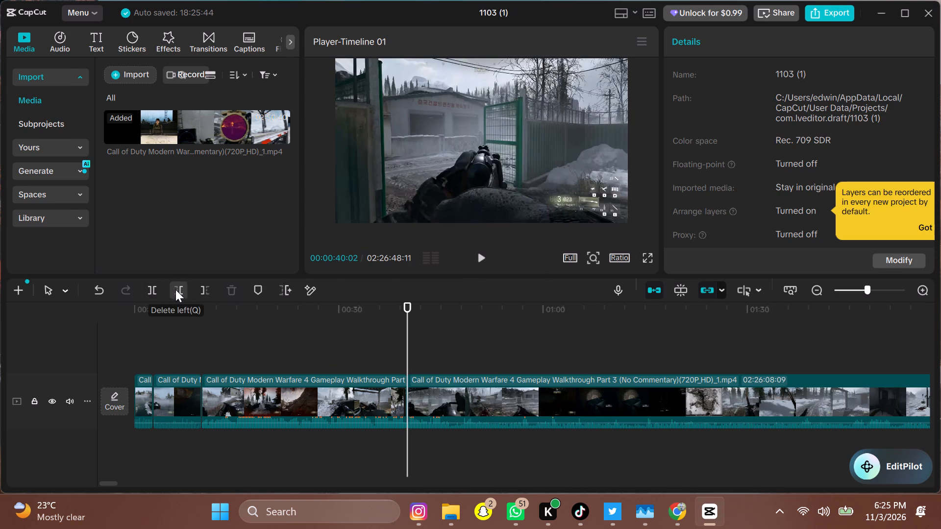
# Play the last clip from 00:00:40:02 past the green gate and examine it frame by frame back to 00:00:48:11 for a cut point.
pyautogui.press('space')
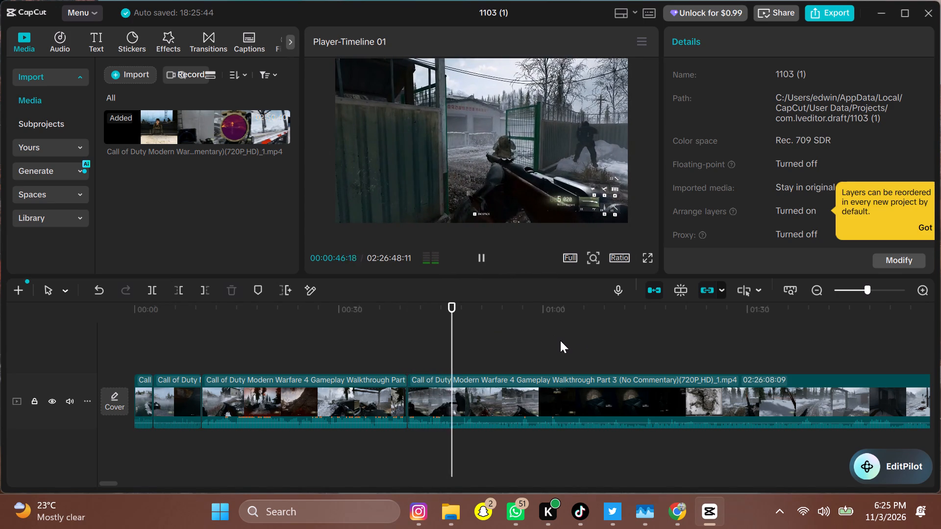
pyautogui.press('space')
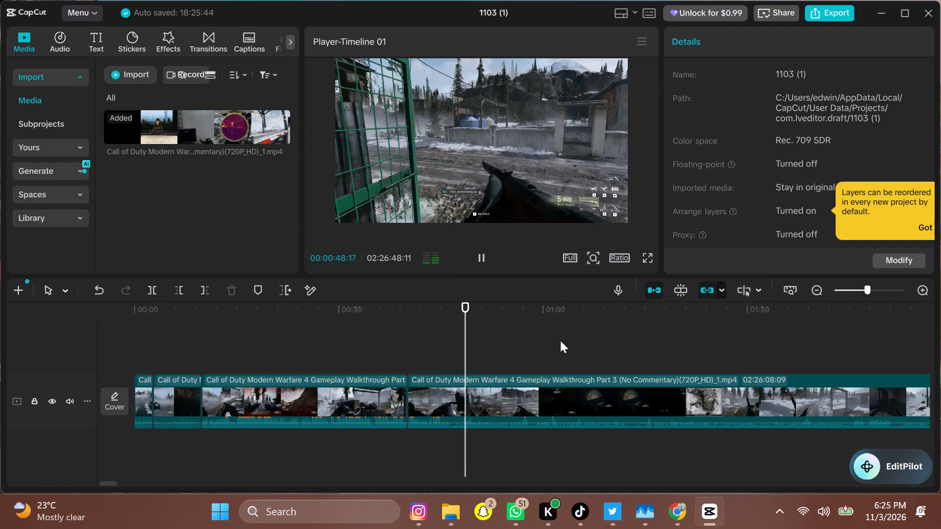
pyautogui.press('Left')
pyautogui.press('Left')
pyautogui.press('Left')
pyautogui.press('Left')
pyautogui.press('Left')
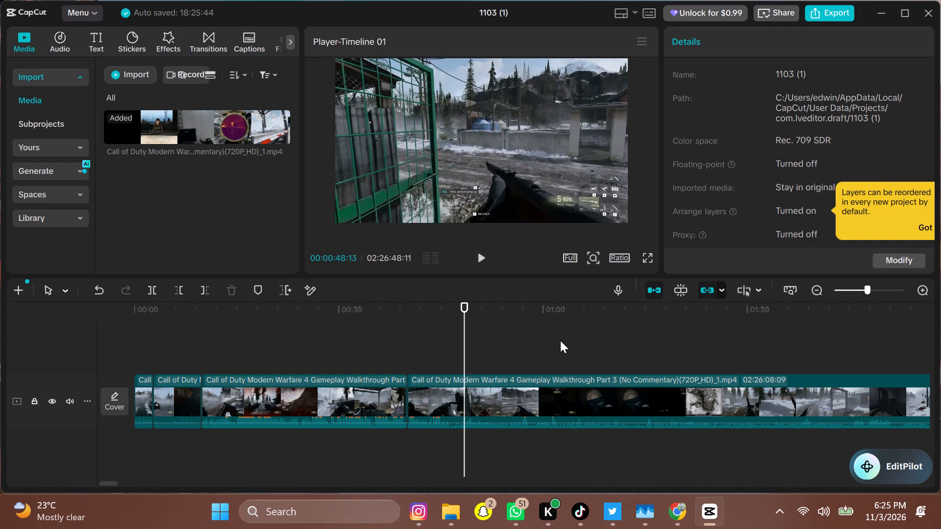
pyautogui.press('Left')
pyautogui.press('Left')
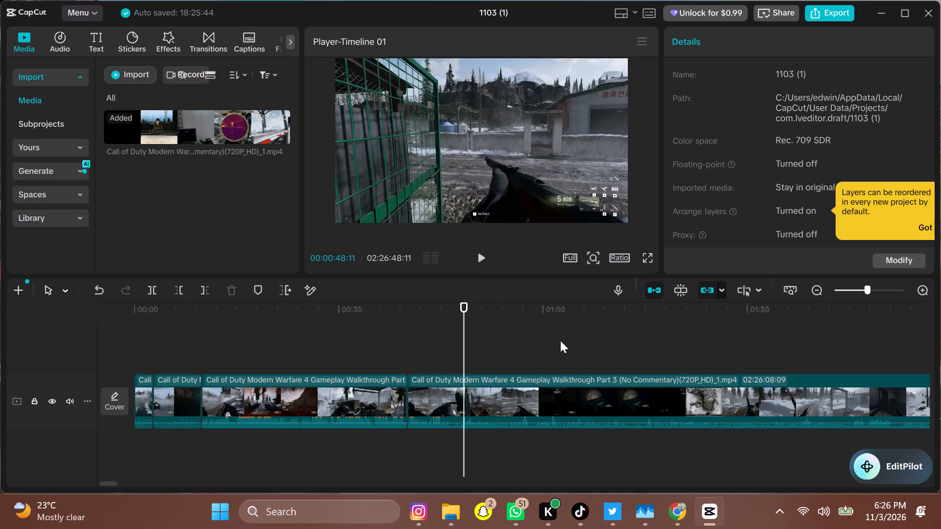
# Examine the gate exit frame by frame from 00:00:48:28 back to 00:00:48:09, and play on to 00:00:50:13 along the snowy road.
pyautogui.press('space')
pyautogui.press('space')
pyautogui.press('Left')
pyautogui.press('Left')
pyautogui.press('Left')
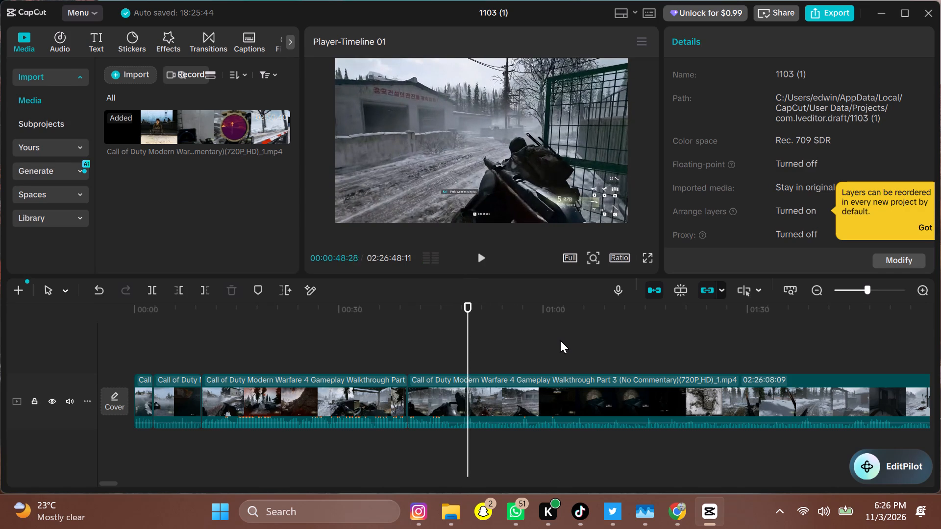
pyautogui.press('Left')
pyautogui.press('Left')
pyautogui.press('Left')
pyautogui.press('Left')
pyautogui.press('Left')
pyautogui.press('Left')
pyautogui.press('Left')
pyautogui.press('Left')
pyautogui.press('Left')
pyautogui.press('Left')
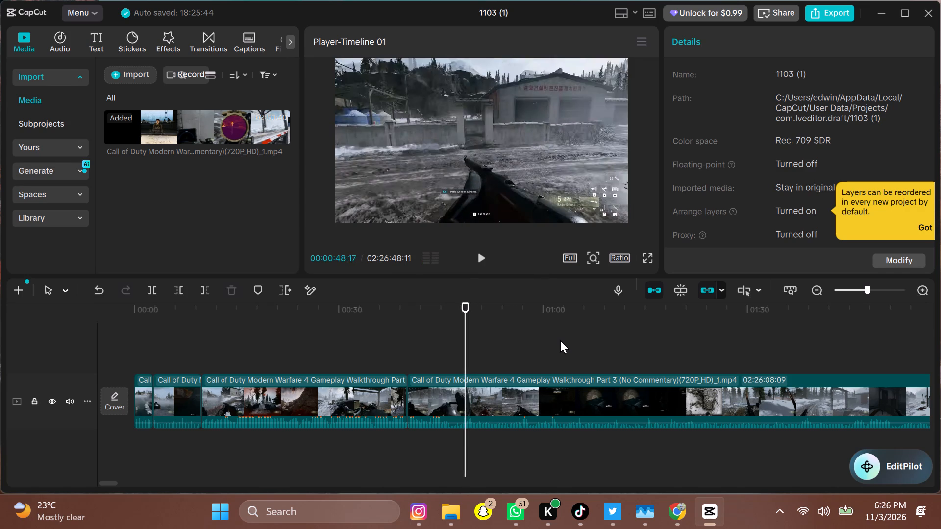
pyautogui.press('Left')
pyautogui.press('Left')
pyautogui.press('Left')
pyautogui.press('Left')
pyautogui.press('Left')
pyautogui.press('Left')
pyautogui.press('Left')
pyautogui.press('Left')
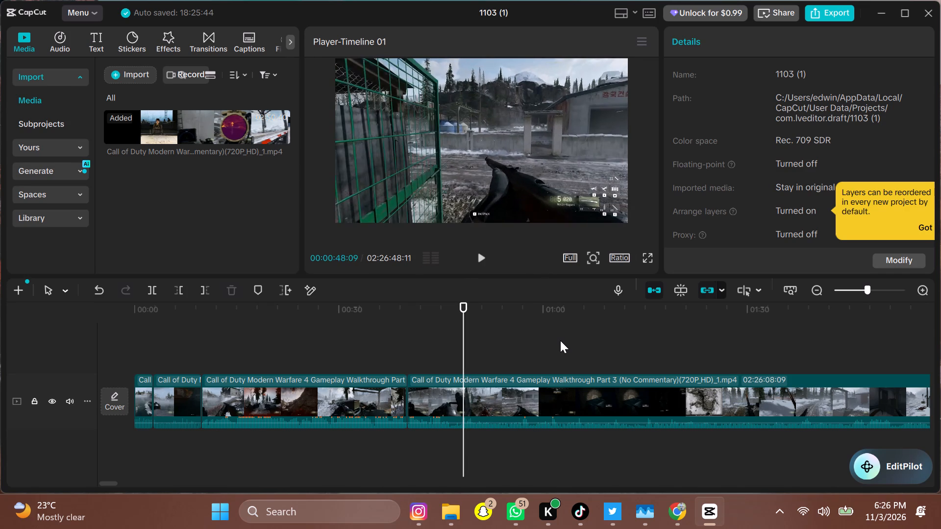
pyautogui.press('space')
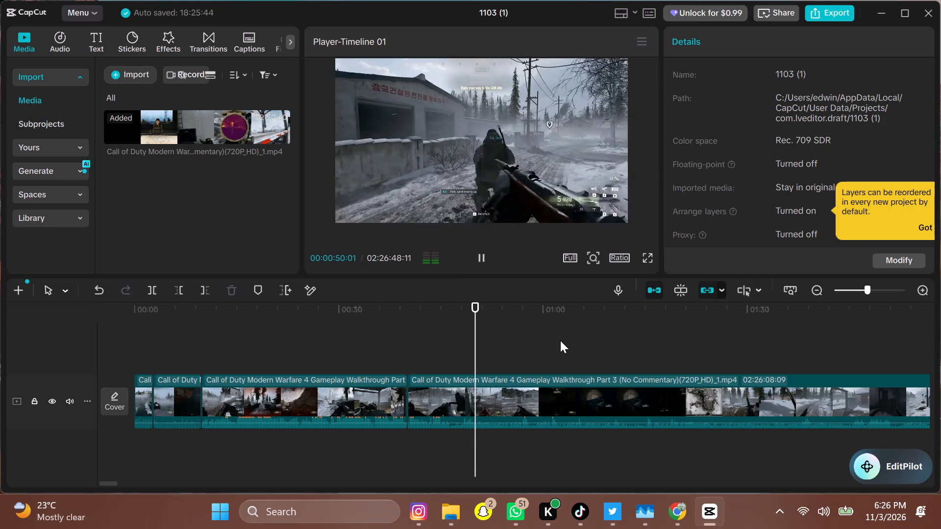
pyautogui.press('space')
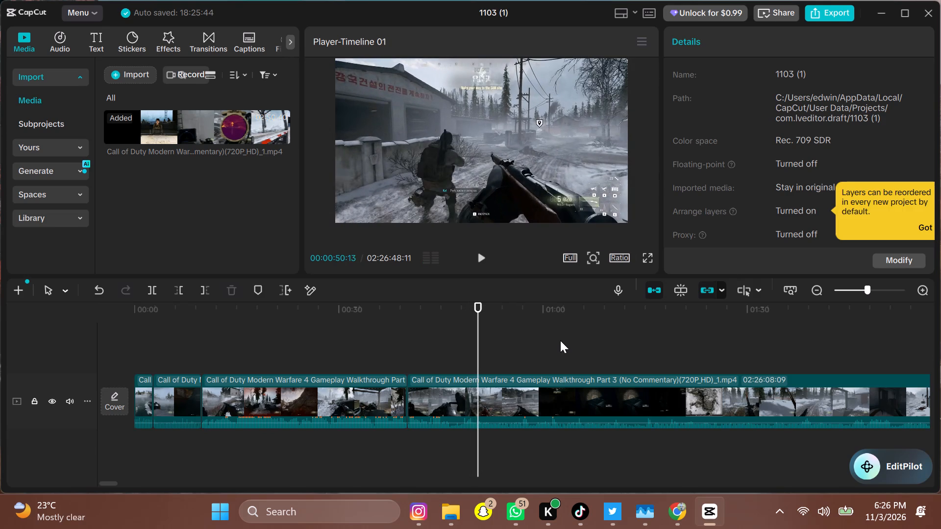
# Replay the last clip from 00:00:43:09 and split it at 00:00:48:09, where the gun passes the open green gate.
pyautogui.moveTo(477, 324); pyautogui.dragTo(429, 324)
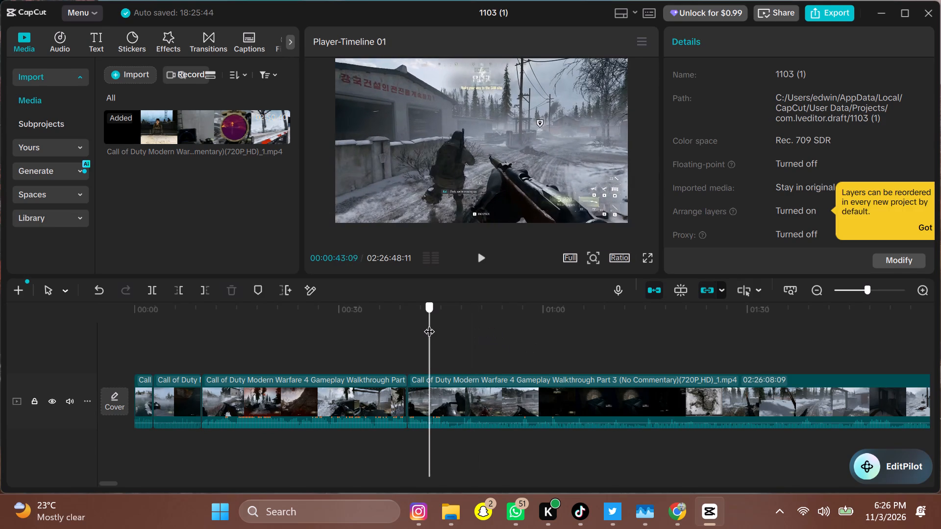
pyautogui.press('space')
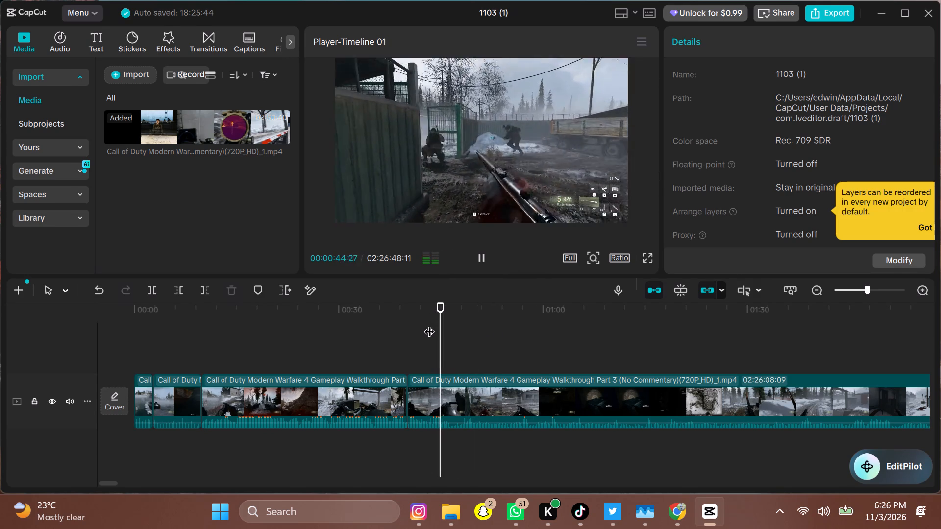
pyautogui.press('space')
pyautogui.press('space')
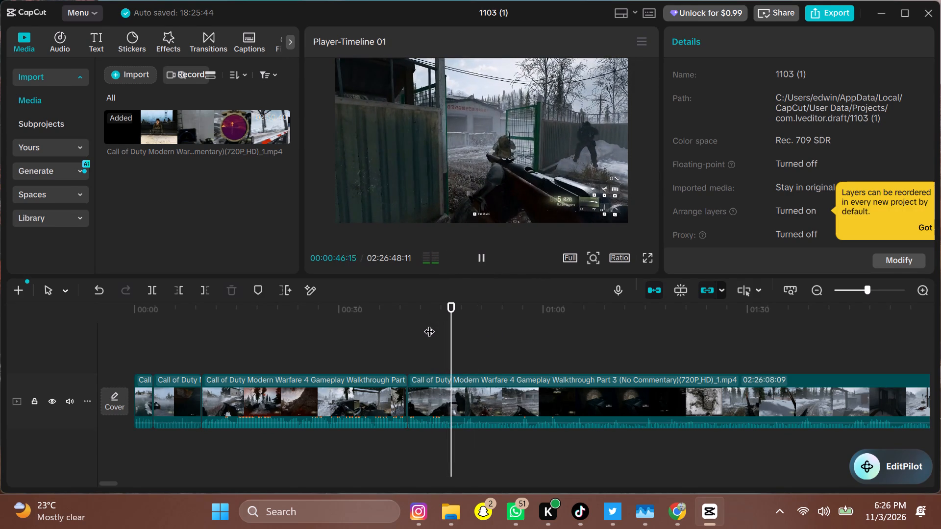
pyautogui.press('space')
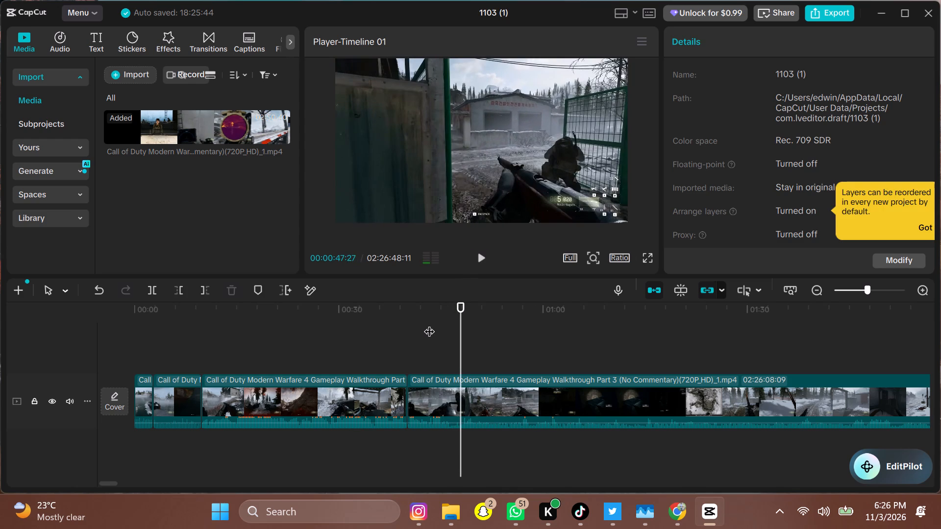
pyautogui.press('space')
pyautogui.press('space')
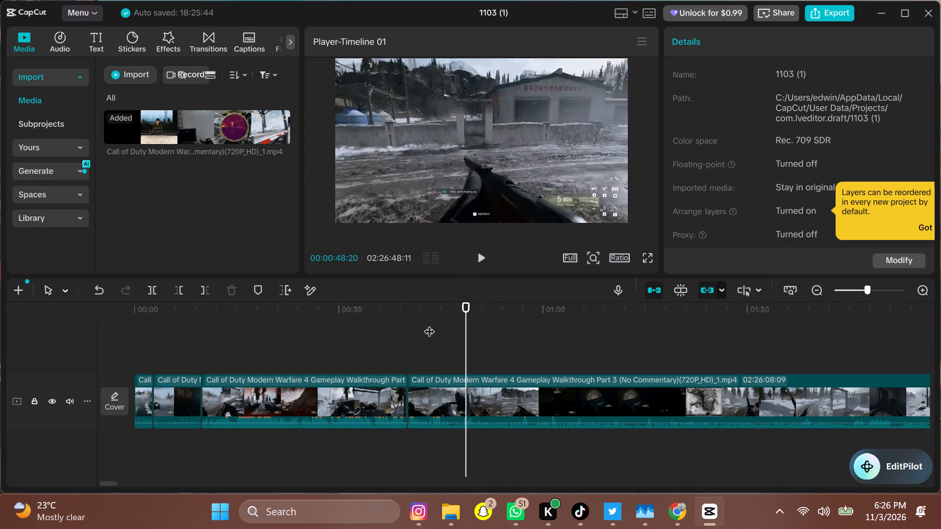
pyautogui.press('Left')
pyautogui.press('Left')
pyautogui.press('Left')
pyautogui.press('Left')
pyautogui.press('Left')
pyautogui.press('Left')
pyautogui.press('Left')
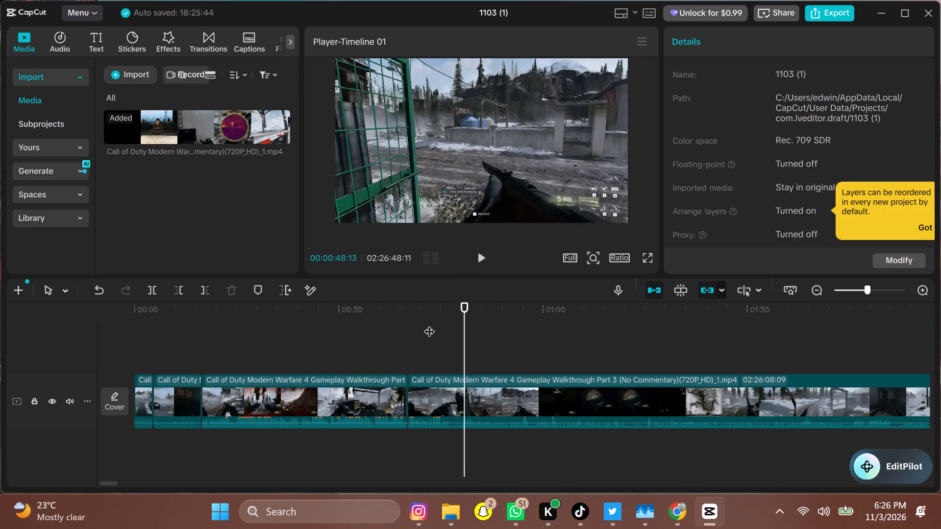
pyautogui.press('Left')
pyautogui.press('Left')
pyautogui.press('Left')
pyautogui.press('Left')
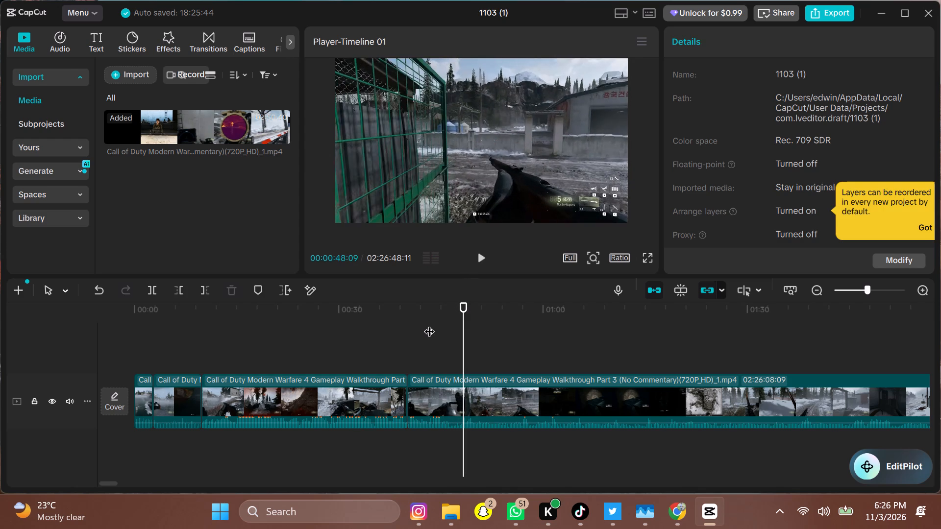
pyautogui.click(154, 291)
# Play the new last clip to 00:00:56:26, in the dark interior lit by the flashlight.
pyautogui.press('space')
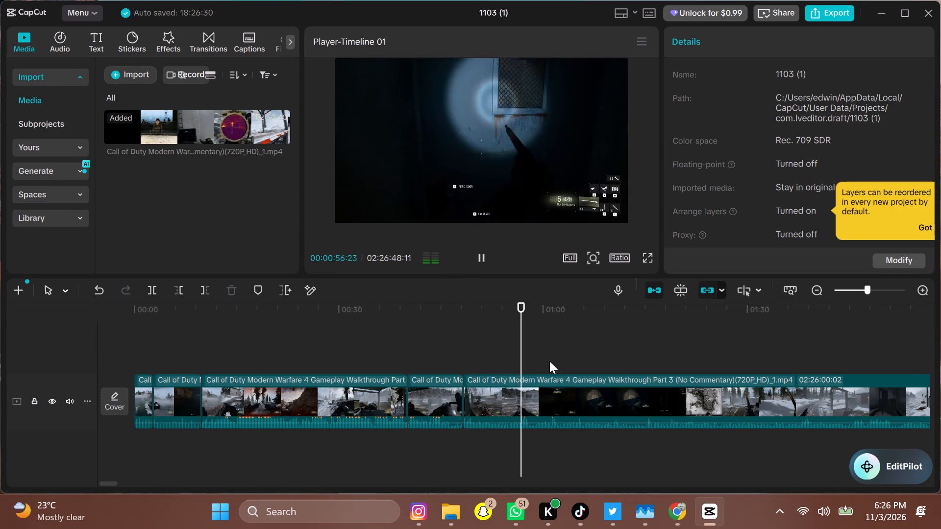
pyautogui.press('space')
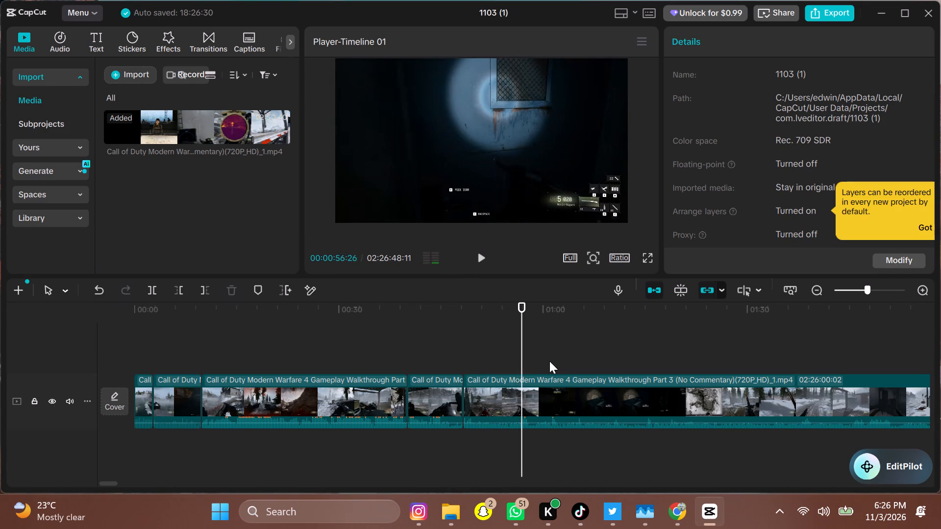
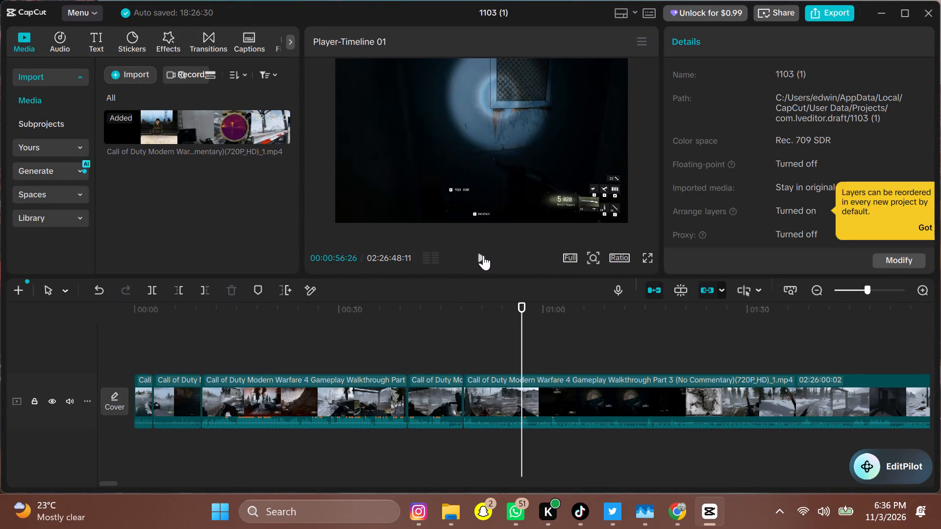
# Play the last clip's dark interior scene to 00:01:02:14, and replay the stretch from 00:00:57:23 to 00:00:59:12.
pyautogui.press('space')
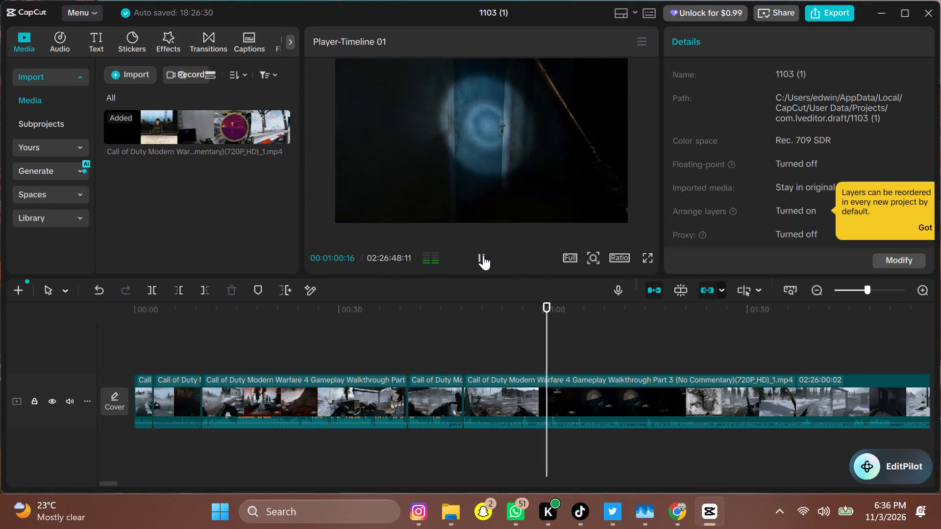
pyautogui.press('space')
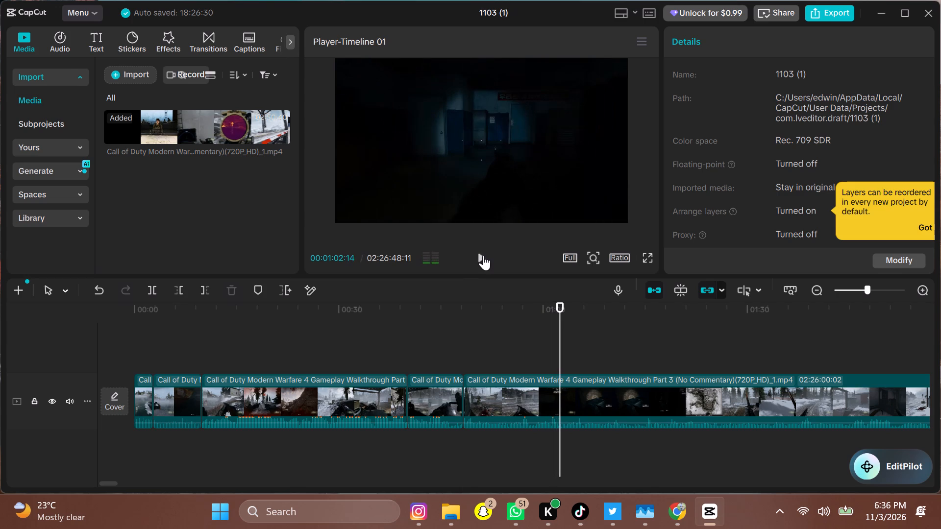
pyautogui.moveTo(562, 341); pyautogui.dragTo(508, 341)
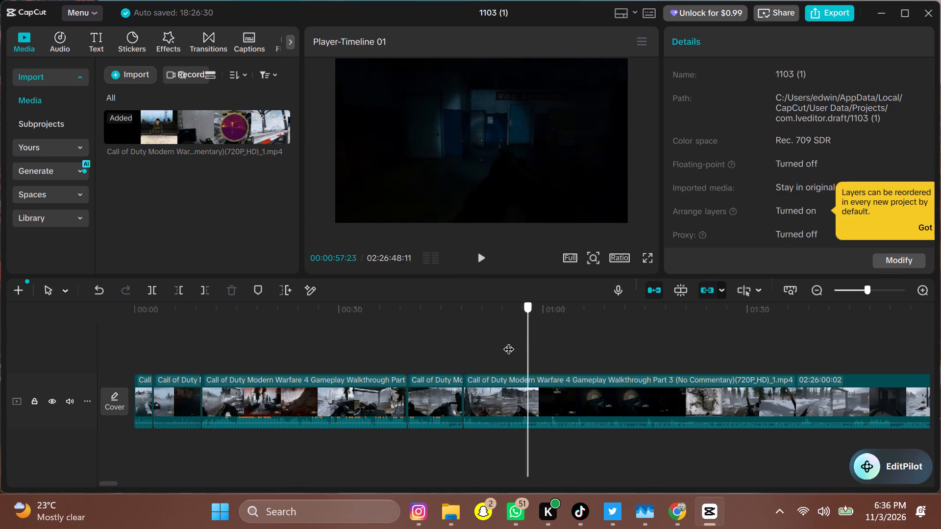
pyautogui.moveTo(508, 341); pyautogui.dragTo(438, 353)
pyautogui.press('space')
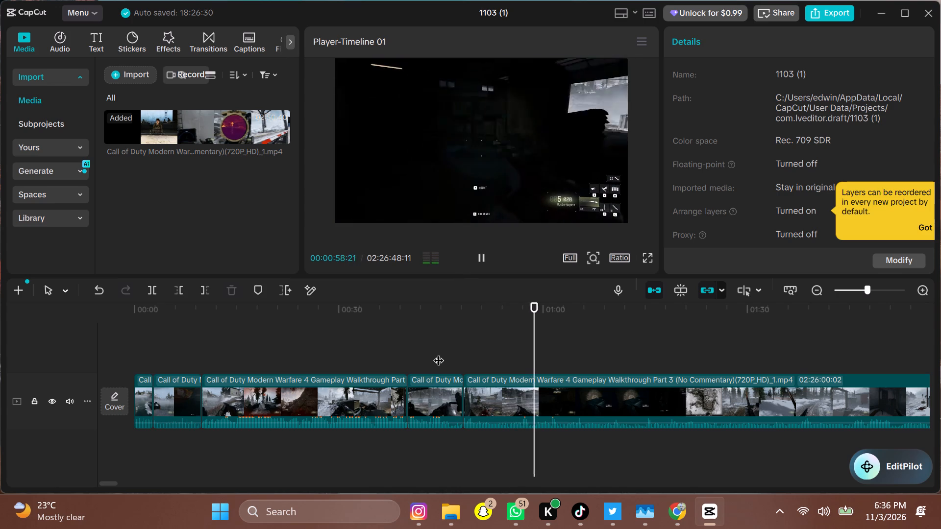
pyautogui.press('space')
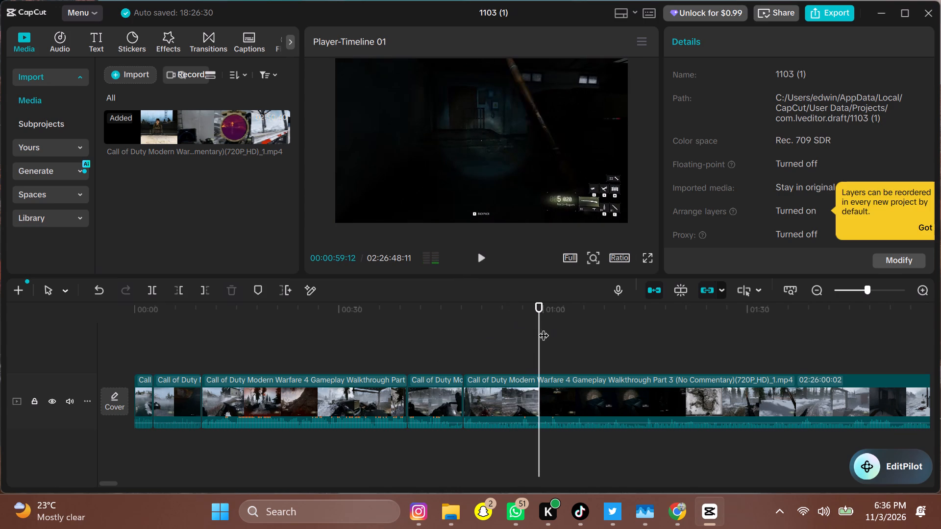
# Replay the timeline from 00:00:19:12 and trim off the fourth clip's footage after 00:00:46:09, where two figures stand by the green gate.
pyautogui.moveTo(539, 328); pyautogui.dragTo(267, 349)
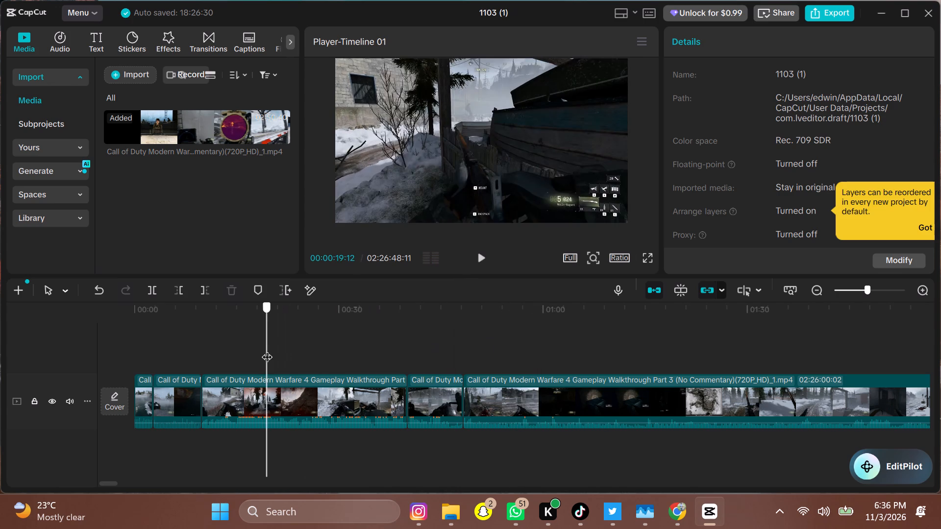
pyautogui.press('space')
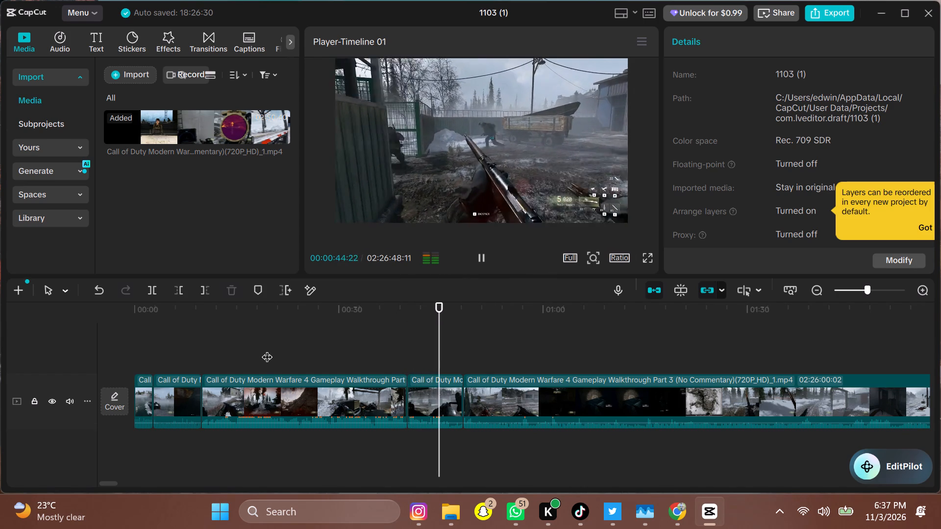
pyautogui.press('space')
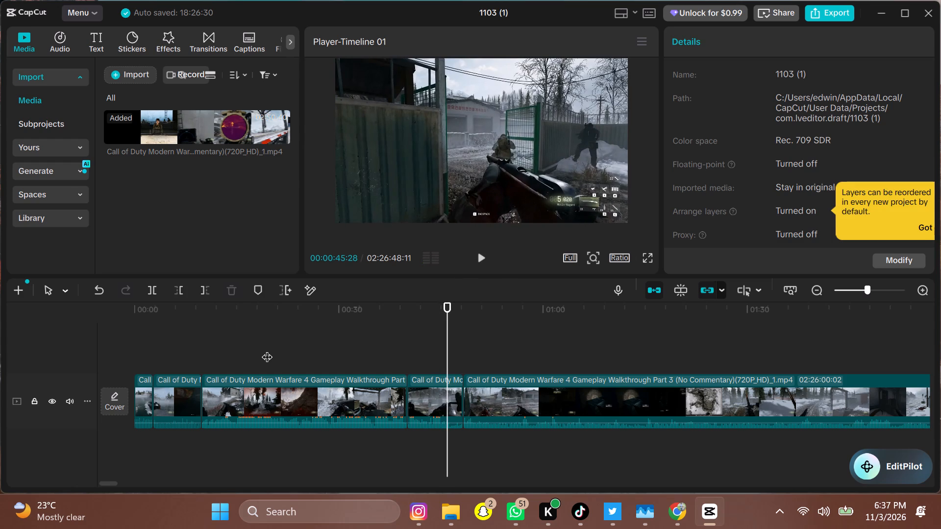
pyautogui.press('space')
pyautogui.press('space')
pyautogui.press('space')
pyautogui.press('space')
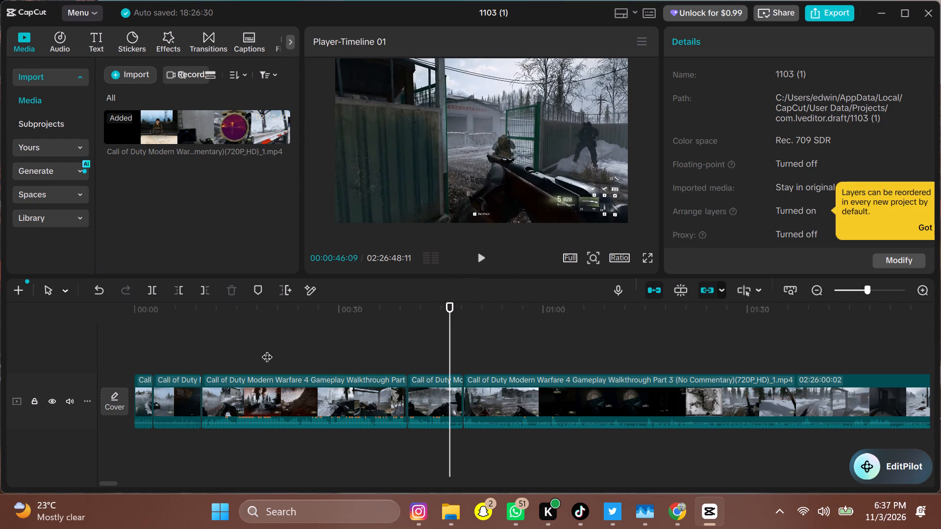
pyautogui.click(205, 286)
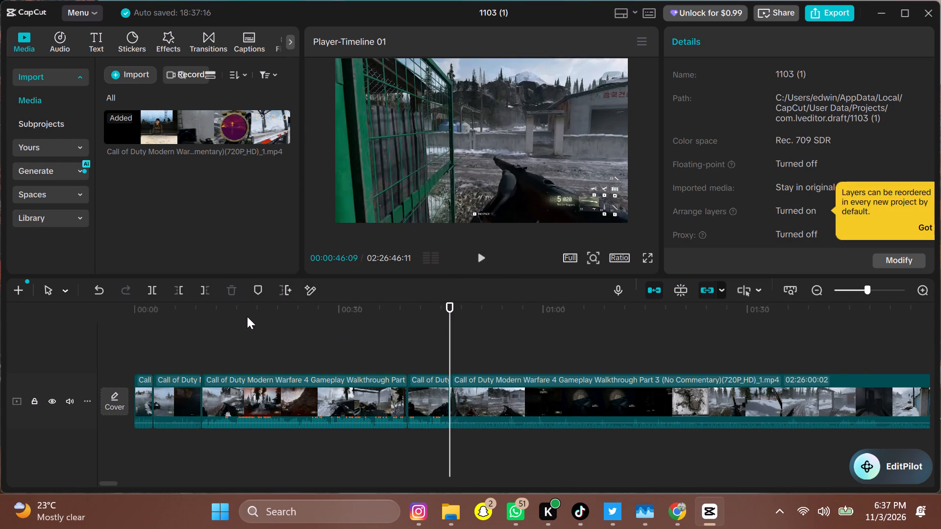
pyautogui.click(203, 288)
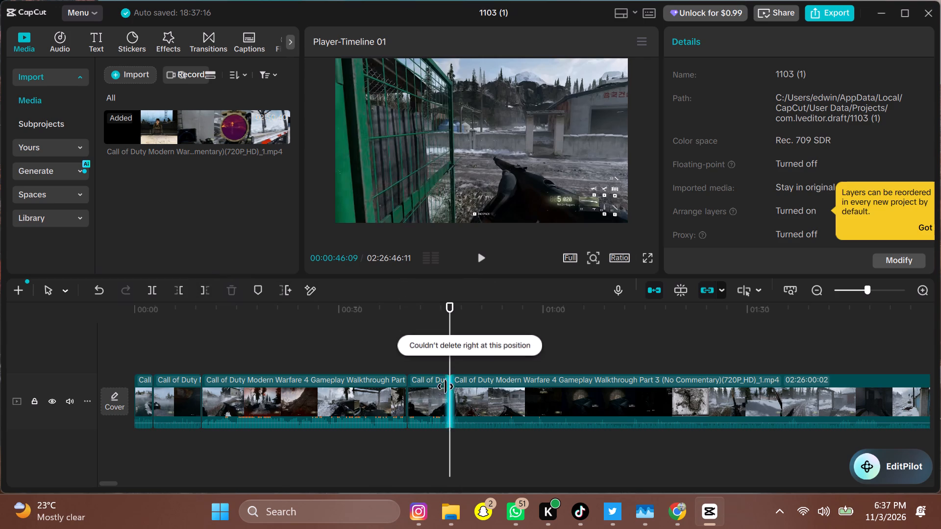
# Delete the long remaining clip after 00:00:46:09 so the timeline ends with the fourth clip.
pyautogui.click(487, 387)
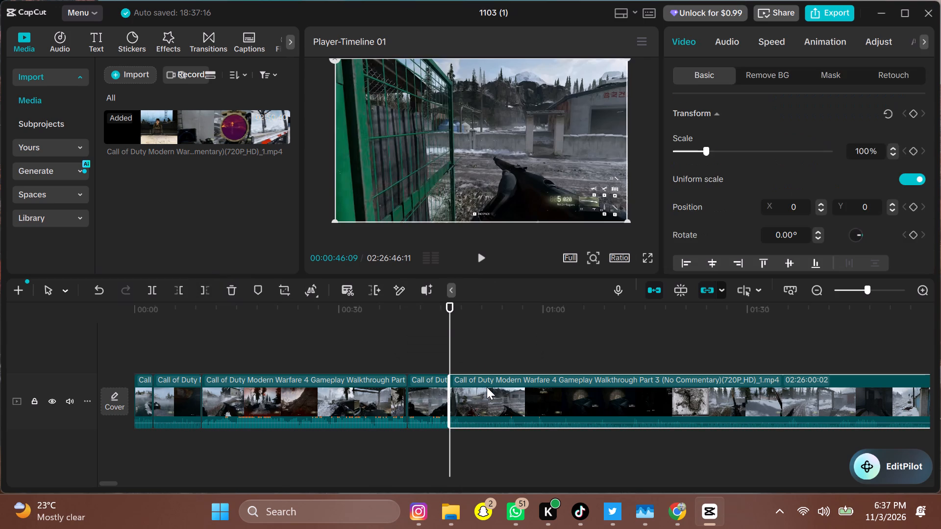
pyautogui.press('Delete')
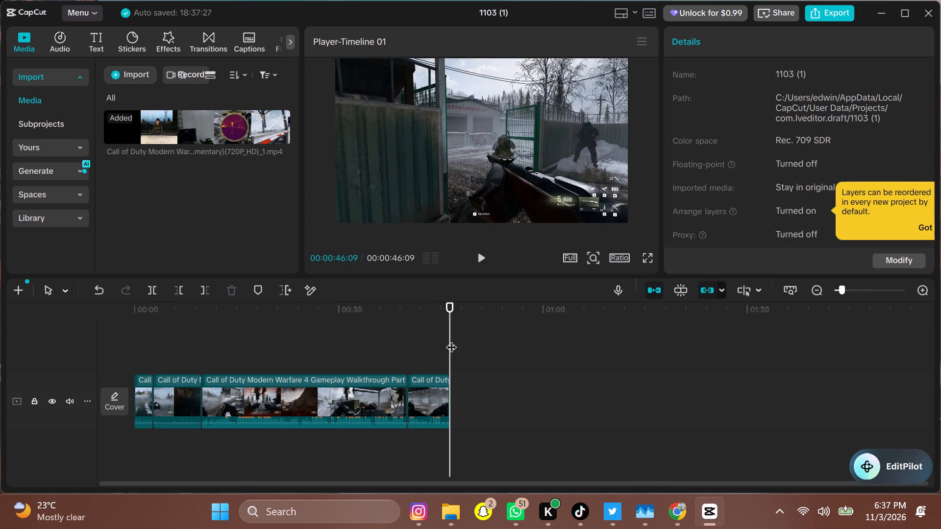
pyautogui.moveTo(451, 339); pyautogui.dragTo(608, 414)
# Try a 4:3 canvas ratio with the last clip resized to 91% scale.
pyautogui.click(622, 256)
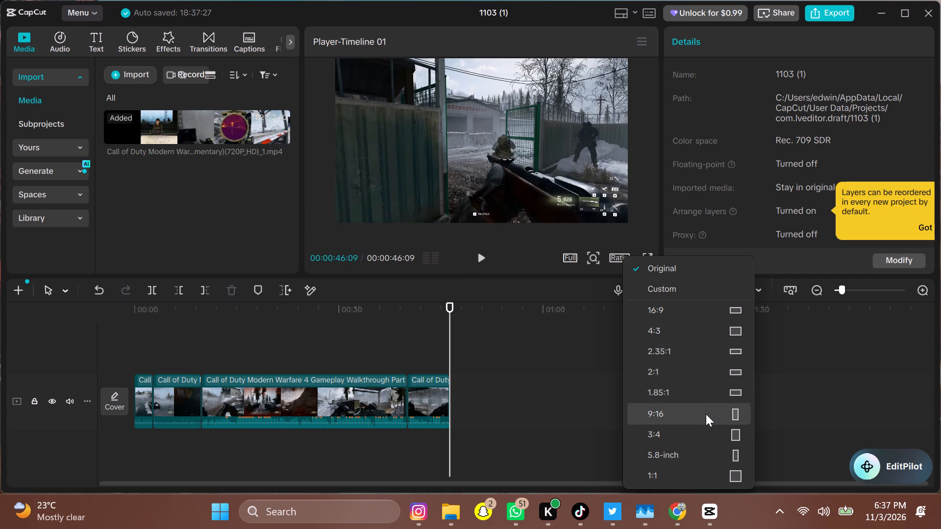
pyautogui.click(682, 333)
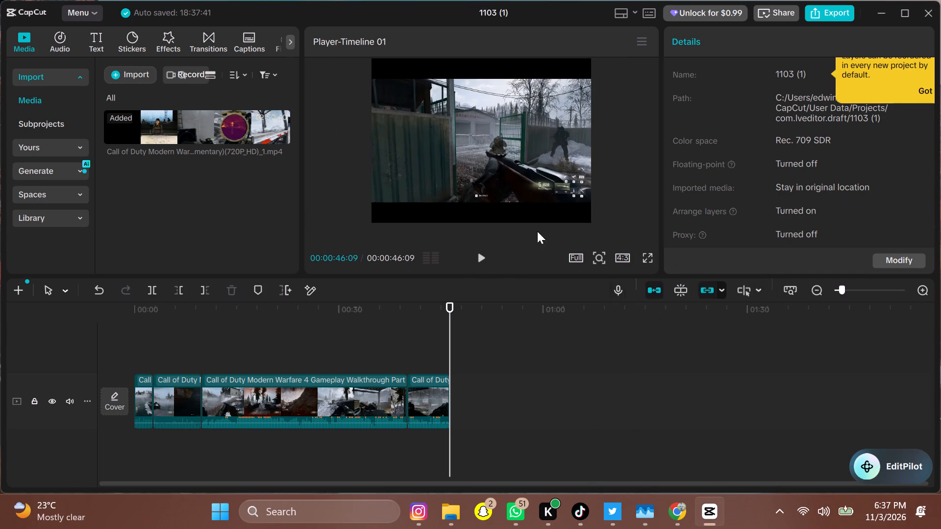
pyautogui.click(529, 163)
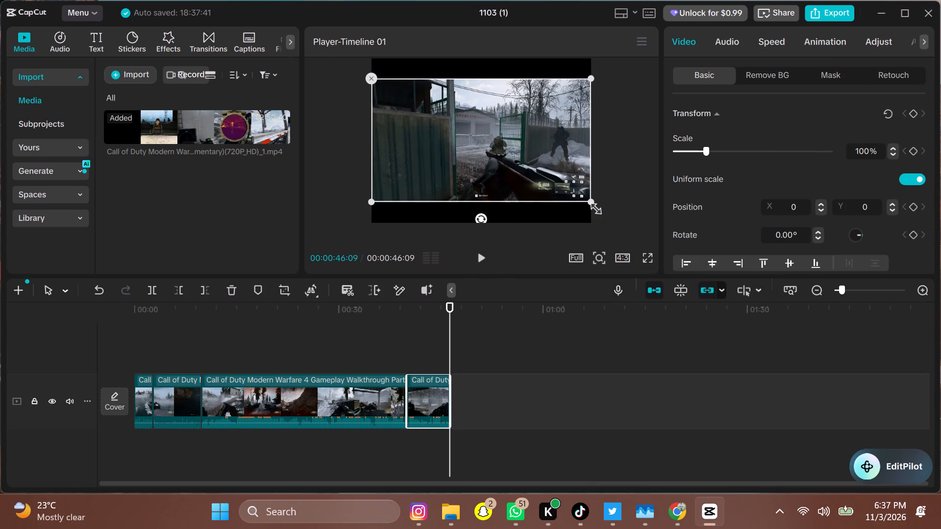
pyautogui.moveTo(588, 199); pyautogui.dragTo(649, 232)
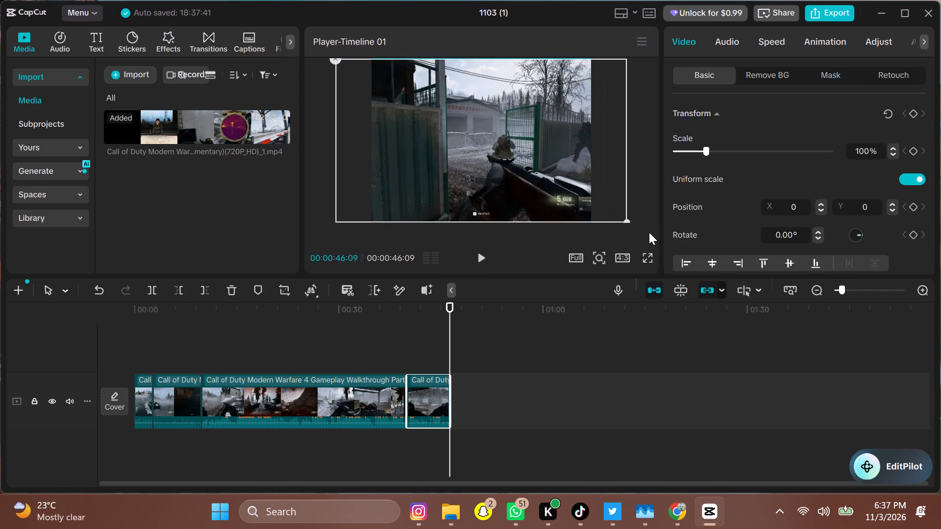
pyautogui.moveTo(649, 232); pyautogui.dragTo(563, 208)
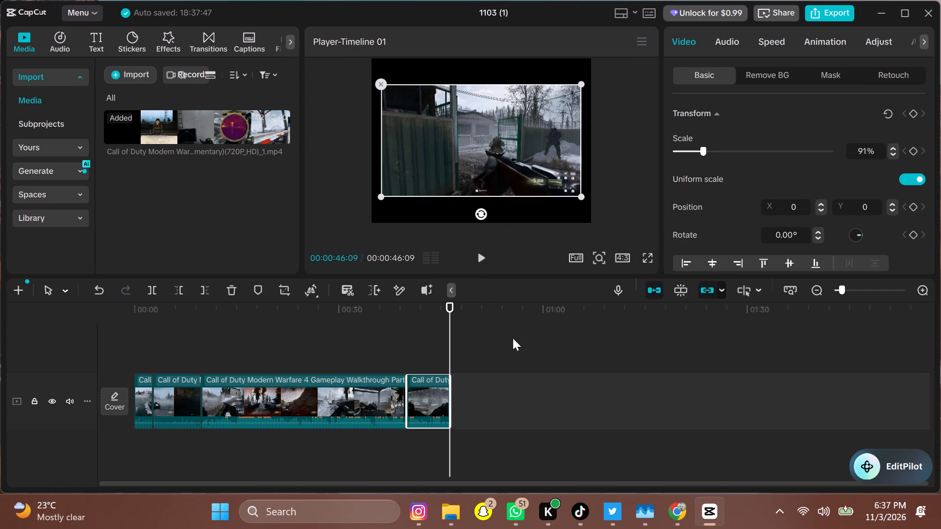
# Set the canvas ratio to 9:16.
pyautogui.click(625, 257)
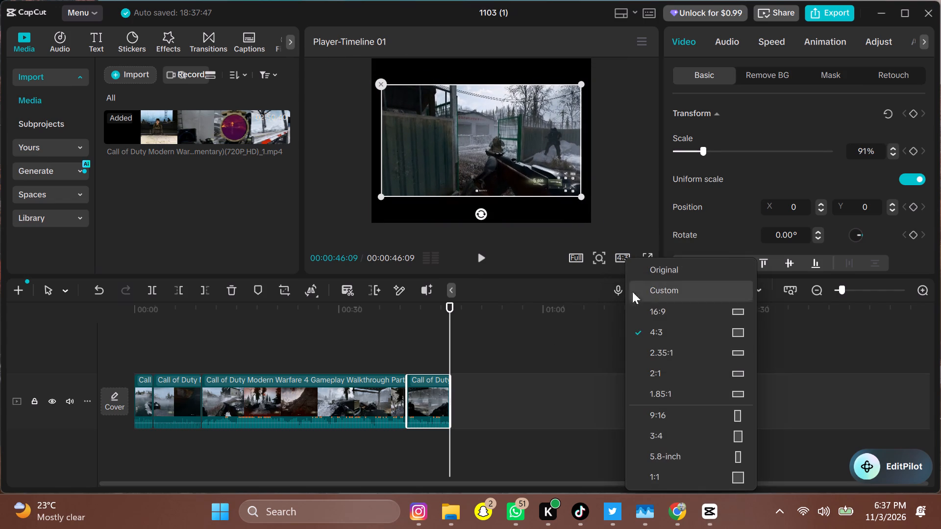
pyautogui.click(675, 413)
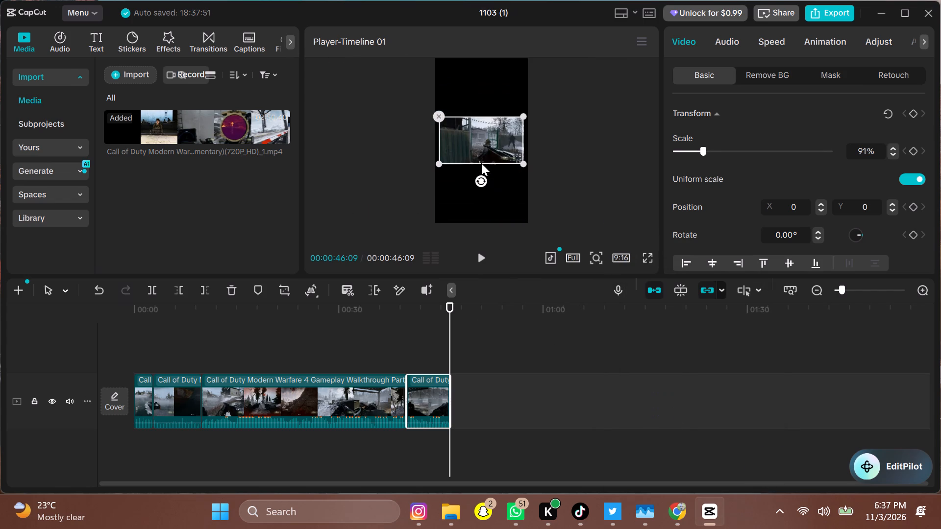
# Enlarge the last clip in the vertical frame to 238% scale, keeping it centred.
pyautogui.moveTo(522, 161); pyautogui.dragTo(578, 195)
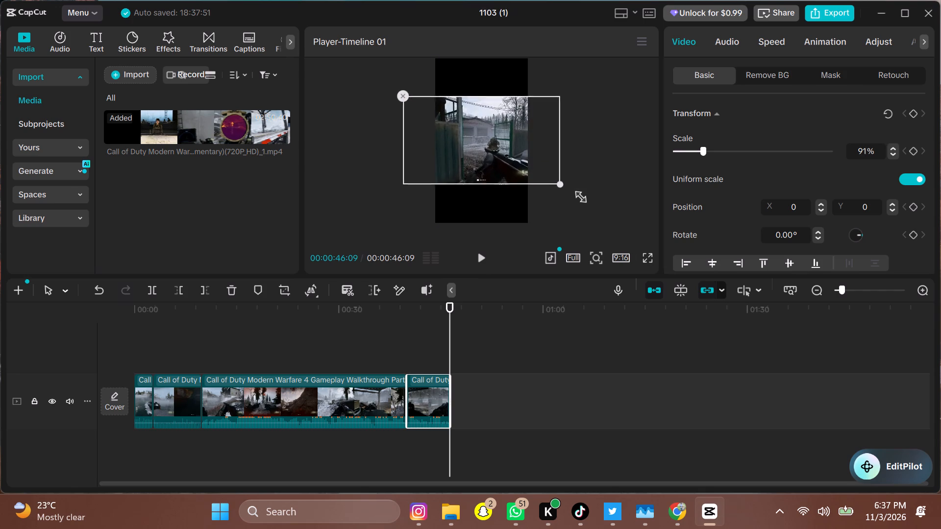
pyautogui.moveTo(578, 195); pyautogui.dragTo(599, 200)
pyautogui.moveTo(525, 148); pyautogui.dragTo(517, 148)
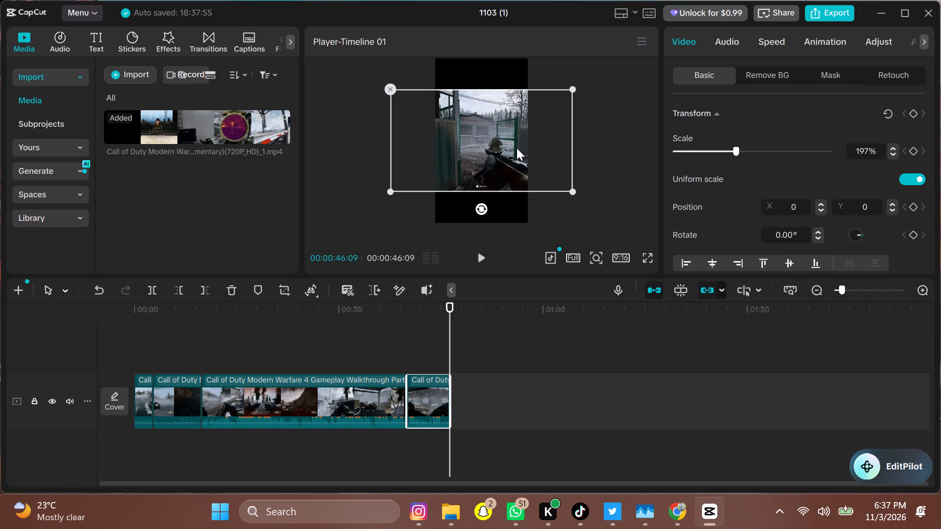
pyautogui.moveTo(517, 148); pyautogui.dragTo(511, 148)
pyautogui.moveTo(571, 189); pyautogui.dragTo(581, 202)
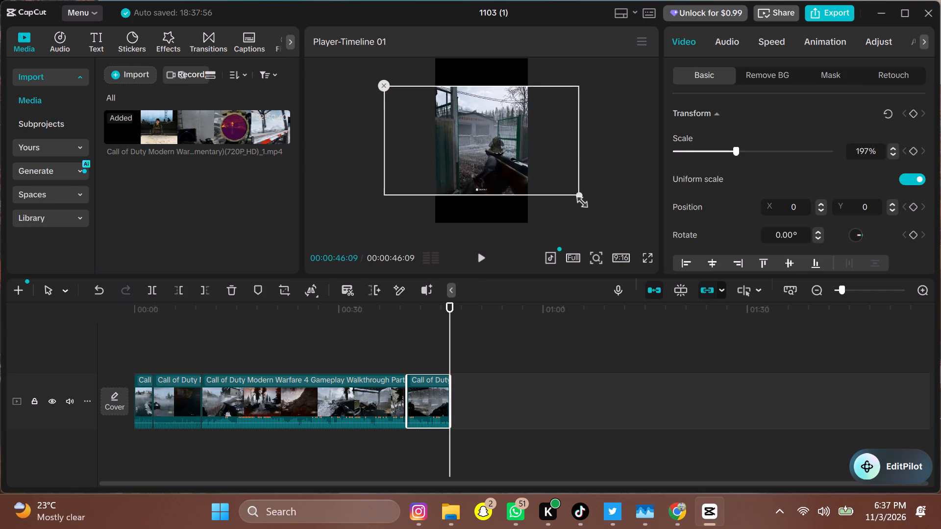
pyautogui.moveTo(581, 202); pyautogui.dragTo(595, 212)
pyautogui.click(487, 151)
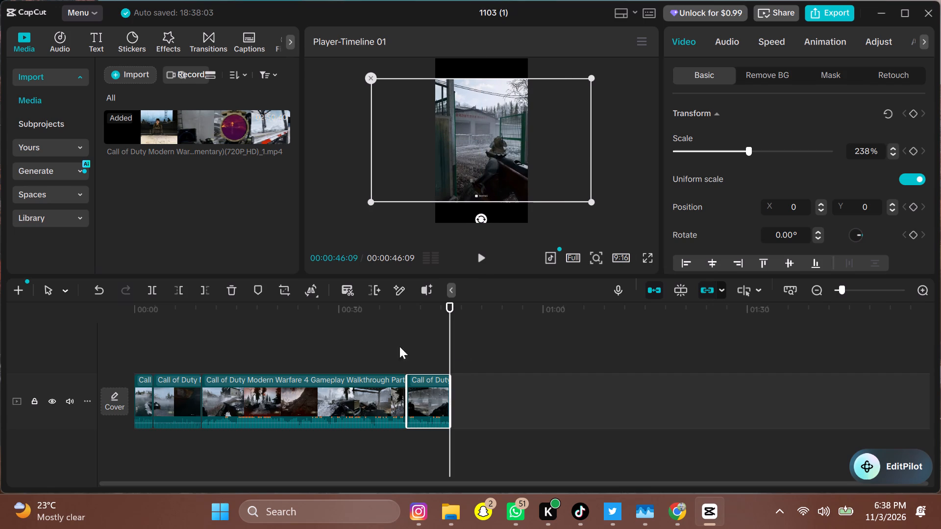
# Play the timeline from the start to 00:00:07:15 and enlarge the second clip there to 225% scale.
pyautogui.click(133, 332)
pyautogui.moveTo(450, 330); pyautogui.dragTo(55, 311)
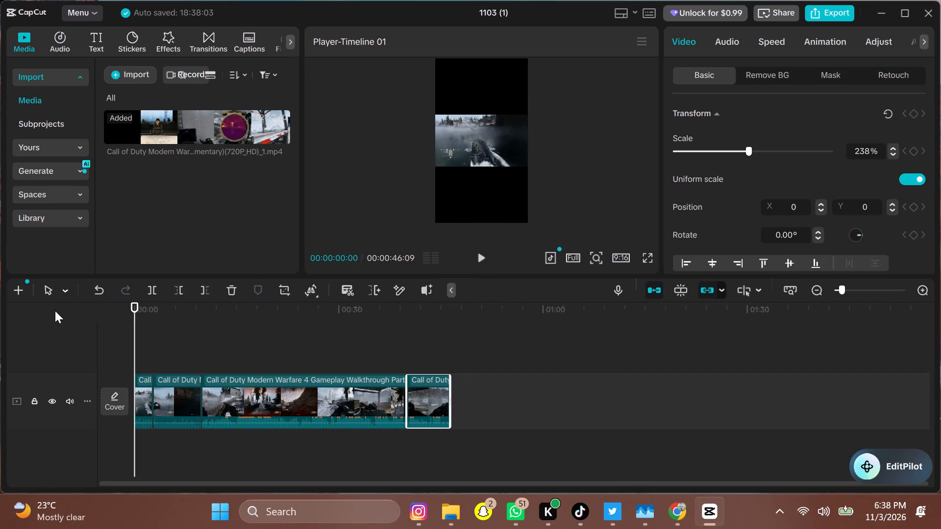
pyautogui.press('space')
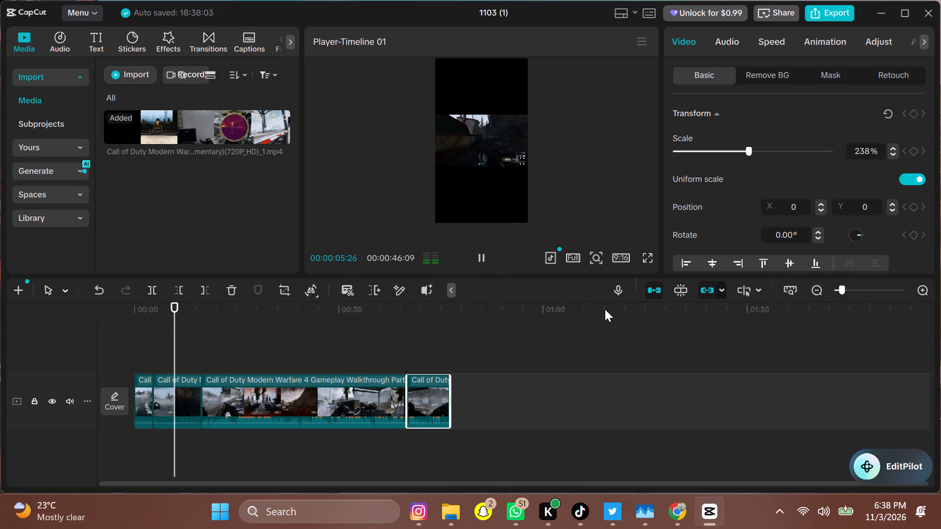
pyautogui.click(515, 163)
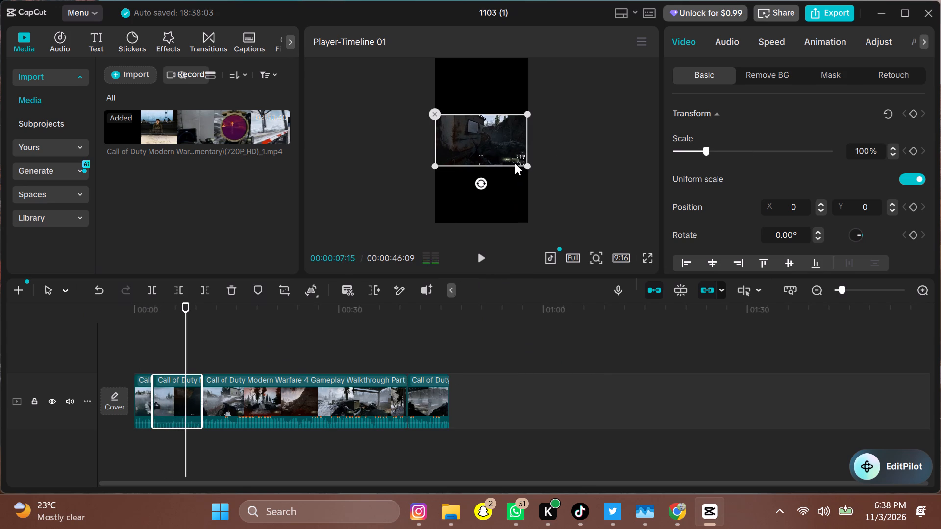
pyautogui.moveTo(524, 167); pyautogui.dragTo(591, 201)
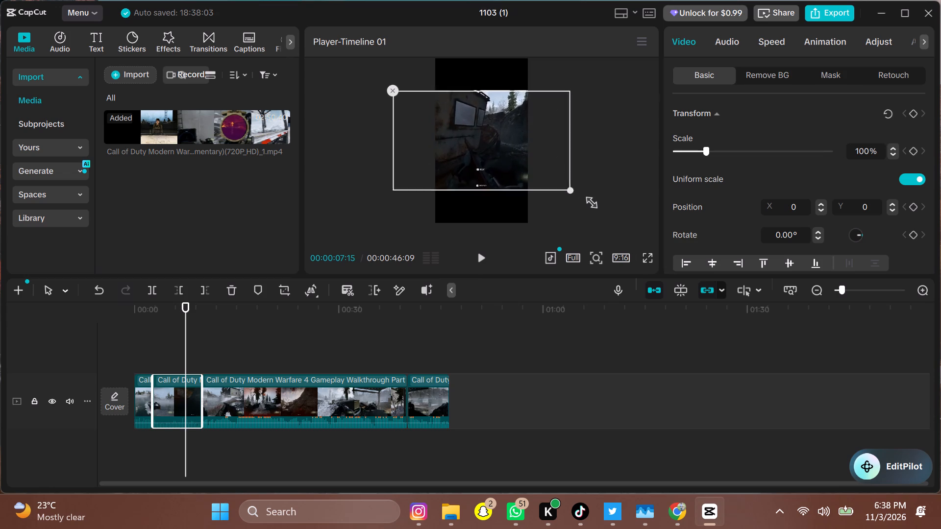
pyautogui.moveTo(591, 201); pyautogui.dragTo(613, 208)
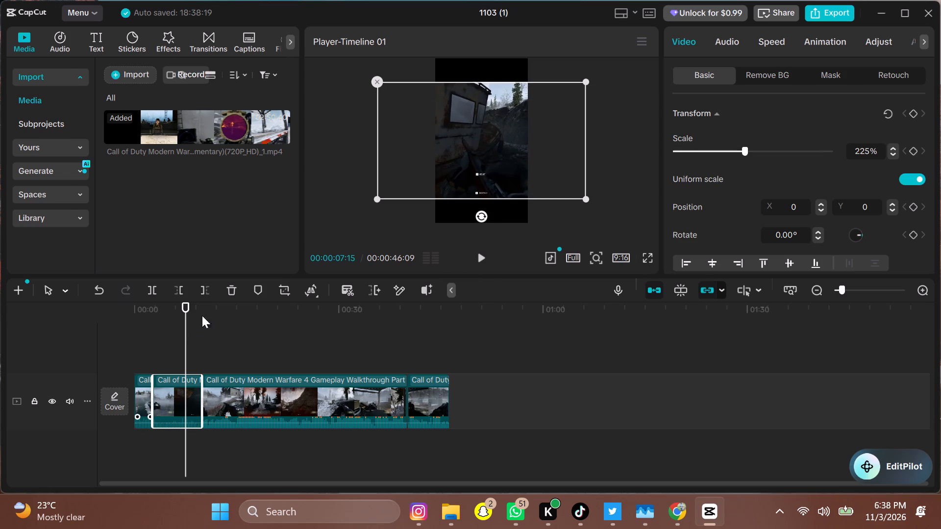
# Return to the timeline start and enlarge the first clip to 232% scale, keeping it centred.
pyautogui.moveTo(186, 327); pyautogui.dragTo(94, 322)
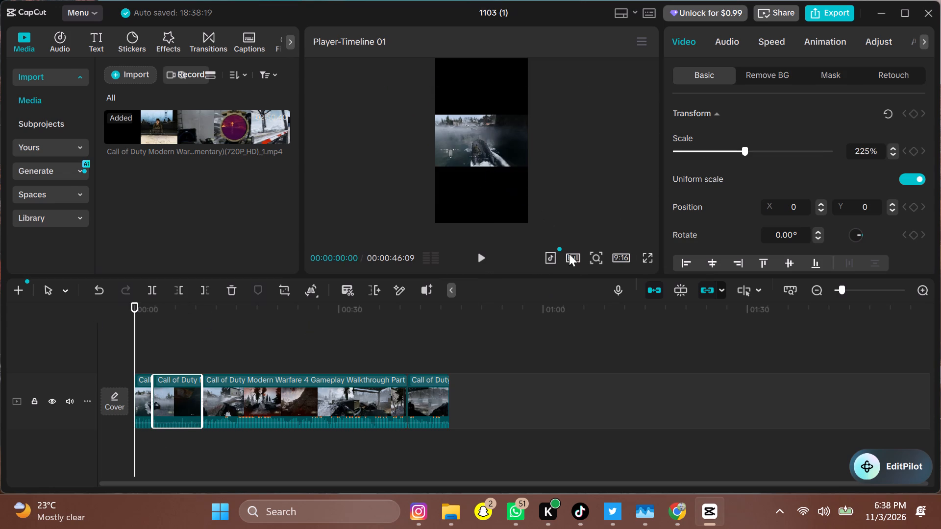
pyautogui.click(621, 260)
pyautogui.click(469, 134)
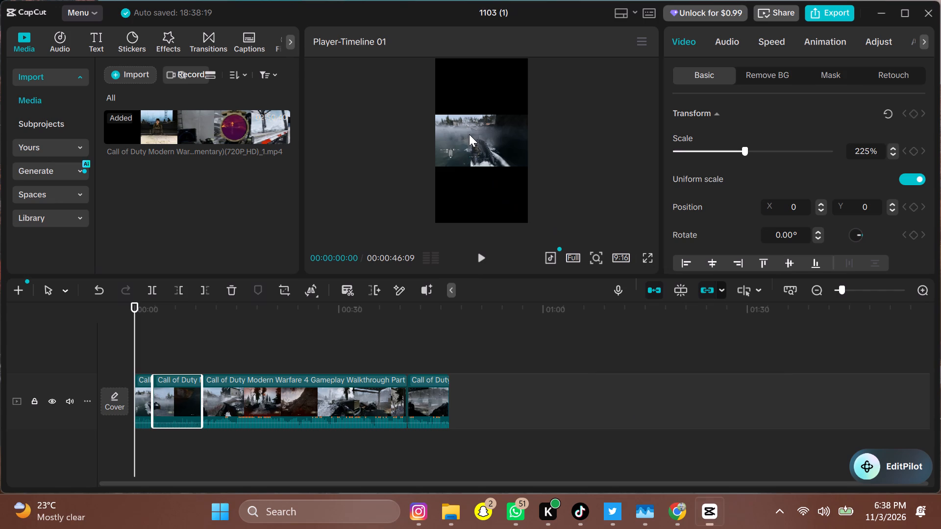
pyautogui.doubleClick(469, 134)
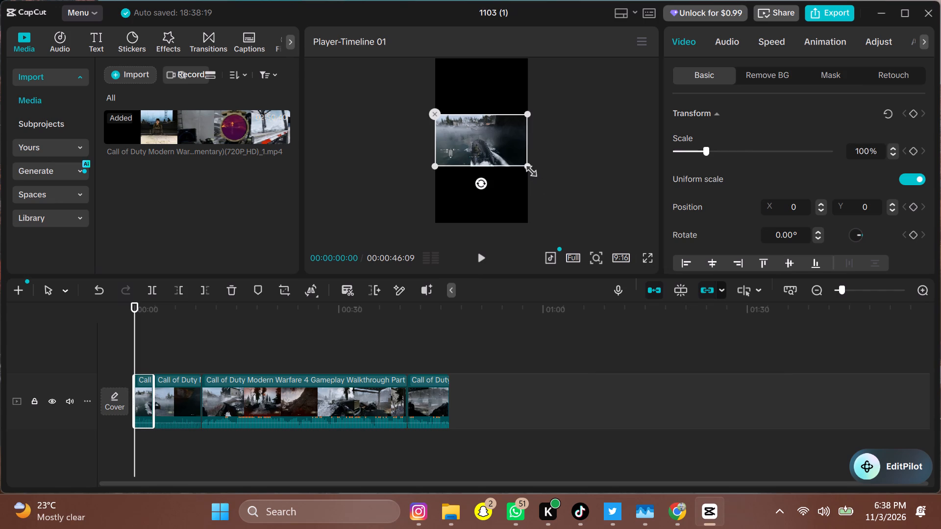
pyautogui.moveTo(528, 165); pyautogui.dragTo(615, 225)
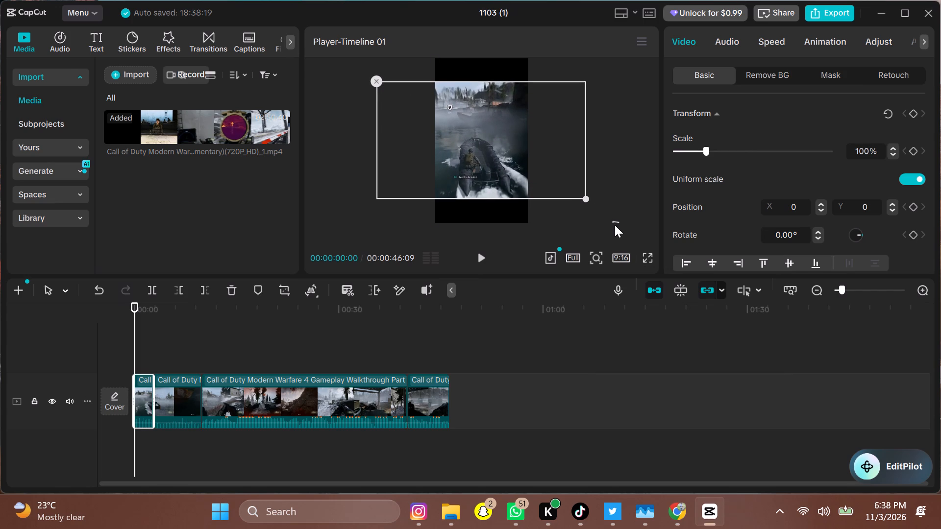
pyautogui.moveTo(615, 225); pyautogui.dragTo(621, 225)
# Play the timeline from the start to 00:00:28:11 and enlarge the third clip there to 223% scale.
pyautogui.press('space')
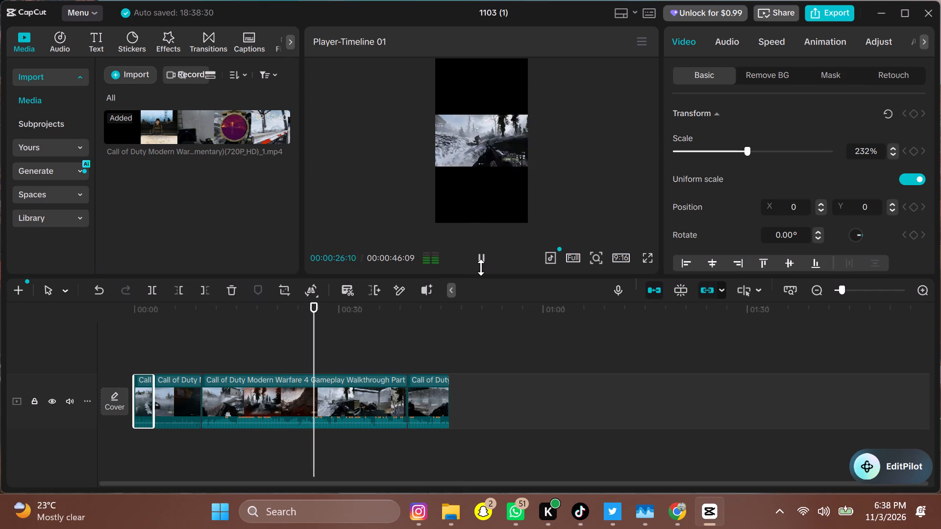
pyautogui.click(498, 151)
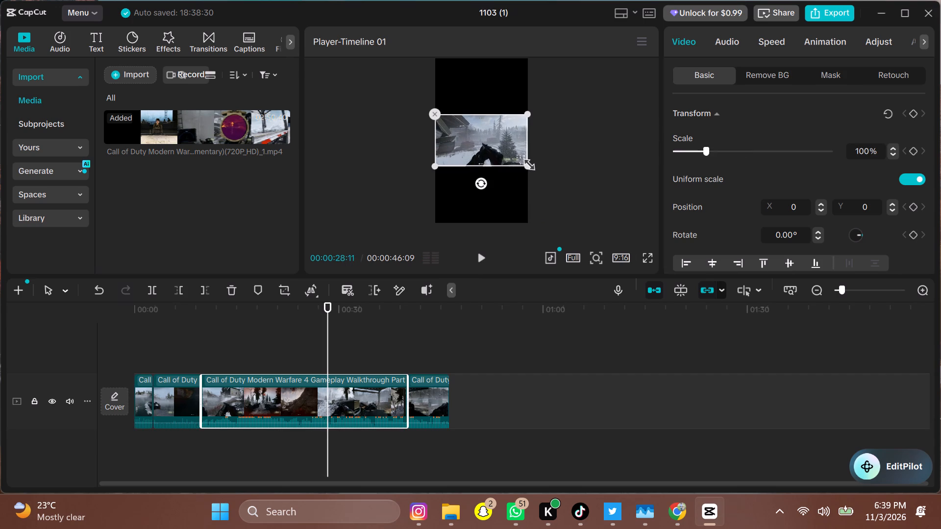
pyautogui.moveTo(527, 164); pyautogui.dragTo(613, 215)
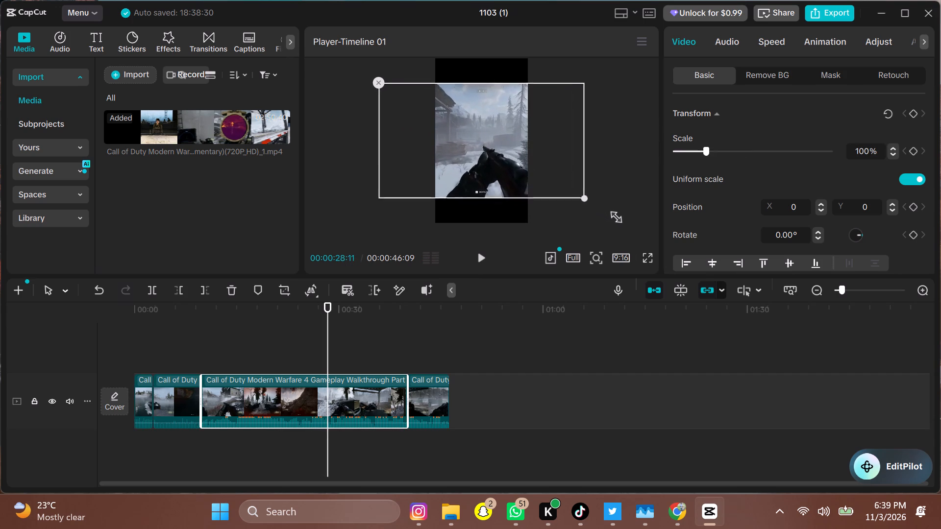
pyautogui.moveTo(613, 215); pyautogui.dragTo(614, 215)
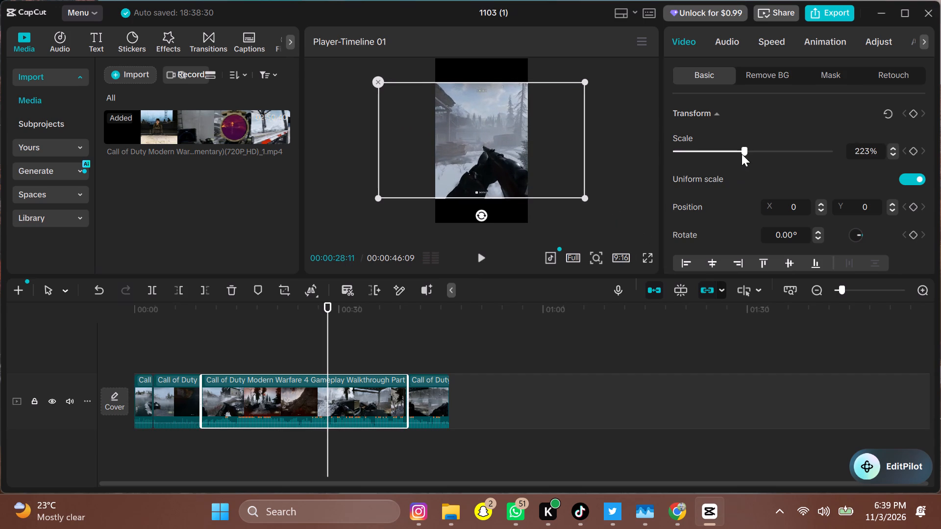
# Add a default text layer and make it span the whole timeline, from the start to the end of the last clip.
pyautogui.click(89, 40)
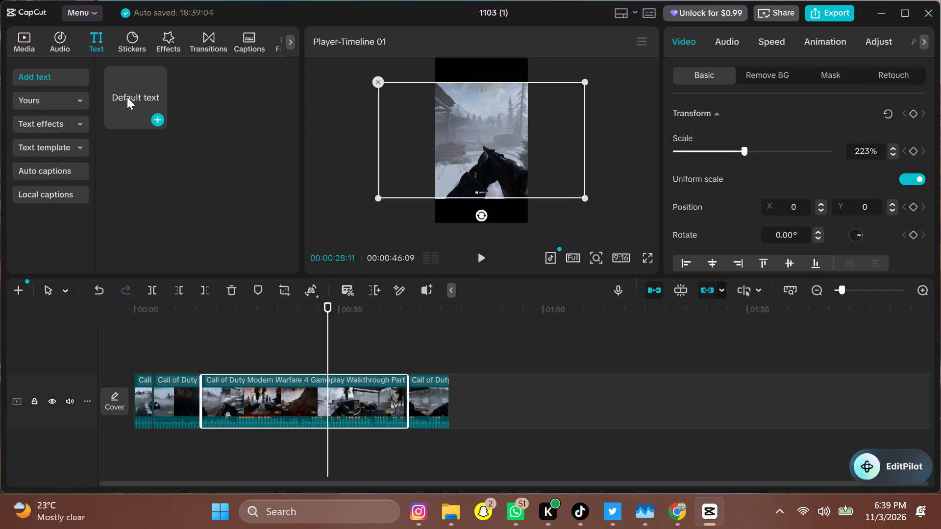
pyautogui.click(160, 119)
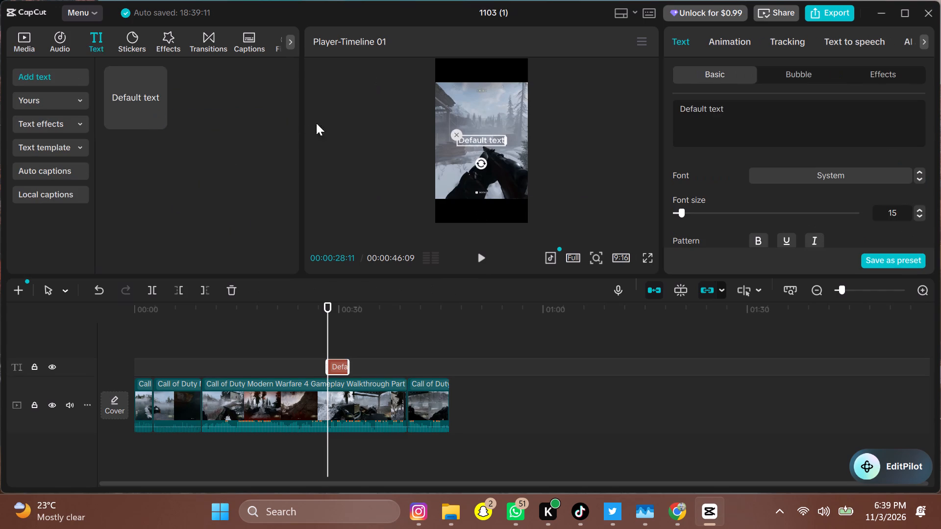
pyautogui.moveTo(342, 368); pyautogui.dragTo(162, 370)
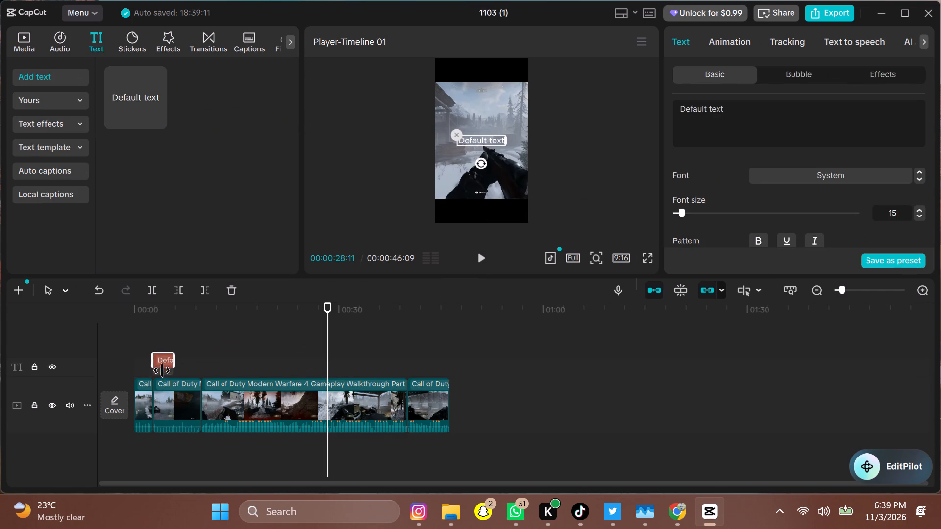
pyautogui.moveTo(162, 370); pyautogui.dragTo(150, 372)
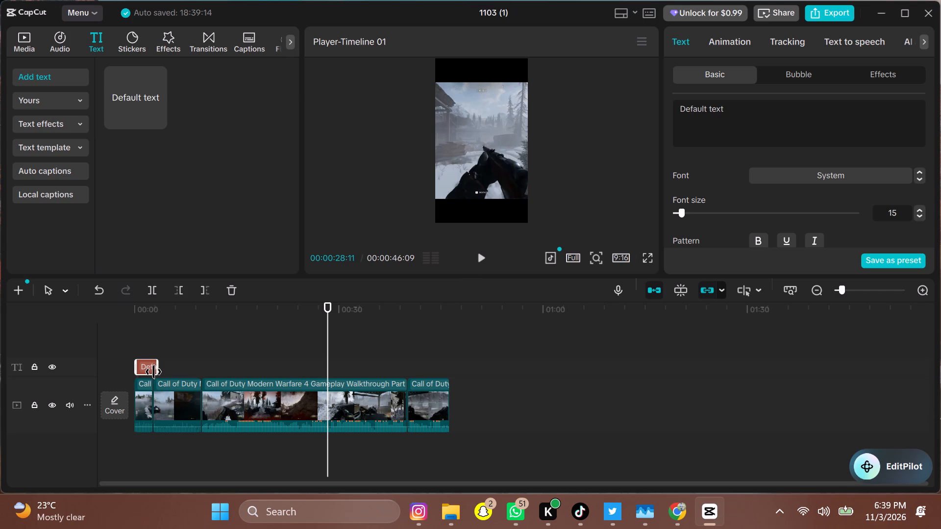
pyautogui.moveTo(158, 370); pyautogui.dragTo(325, 352)
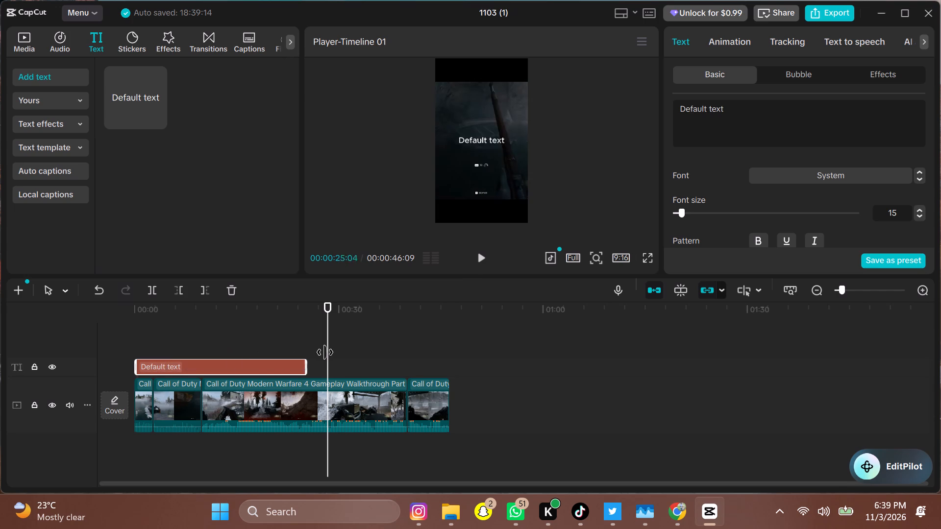
pyautogui.moveTo(325, 352); pyautogui.dragTo(446, 374)
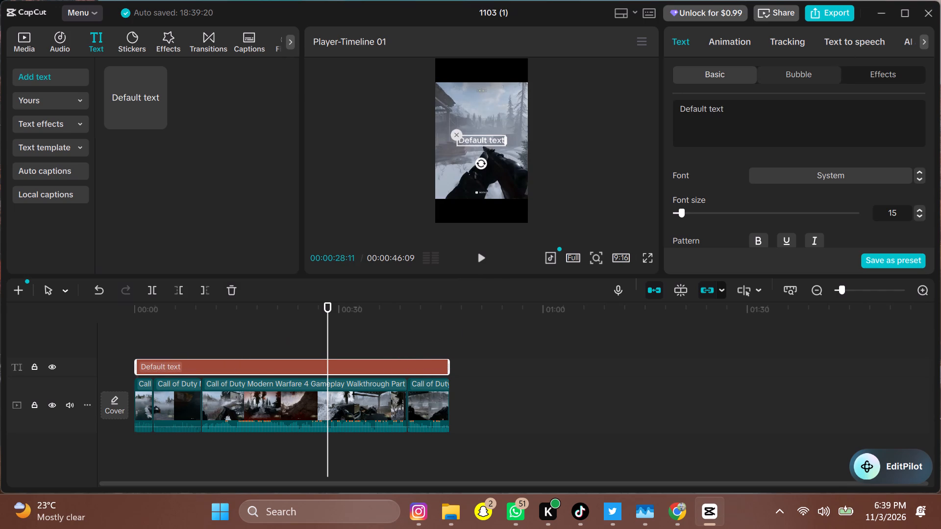
# Replace the text layer's placeholder wording with "COD MW4".
pyautogui.moveTo(731, 110); pyautogui.dragTo(674, 116)
pyautogui.moveTo(723, 111); pyautogui.dragTo(679, 113)
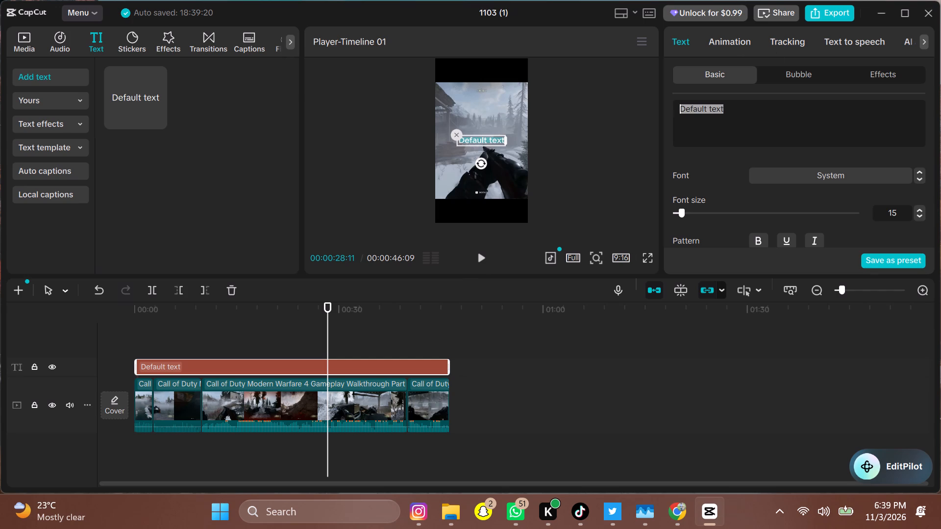
pyautogui.press('BackSpace')
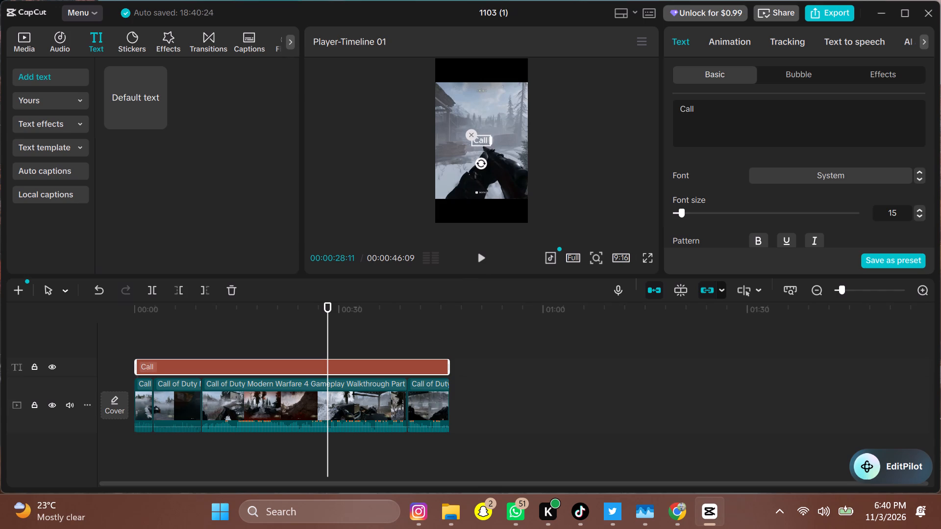
pyautogui.press('BackSpace')
pyautogui.press('BackSpace')
pyautogui.press('BackSpace')
pyautogui.press('BackSpace')
pyautogui.press('BackSpace')
pyautogui.press('BackSpace')
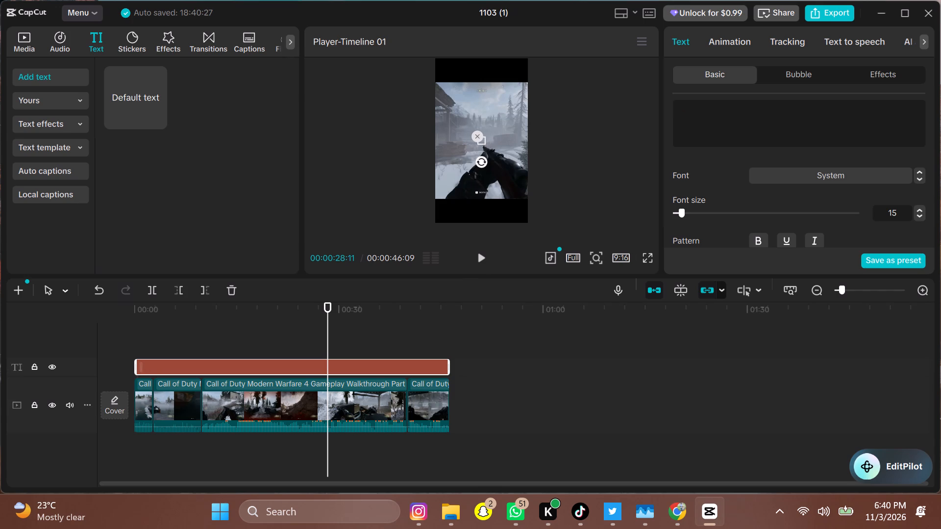
pyautogui.press('BackSpace')
pyautogui.press('BackSpace')
pyautogui.press('BackSpace')
pyautogui.press('BackSpace')
pyautogui.write('COD')
pyautogui.press('space')
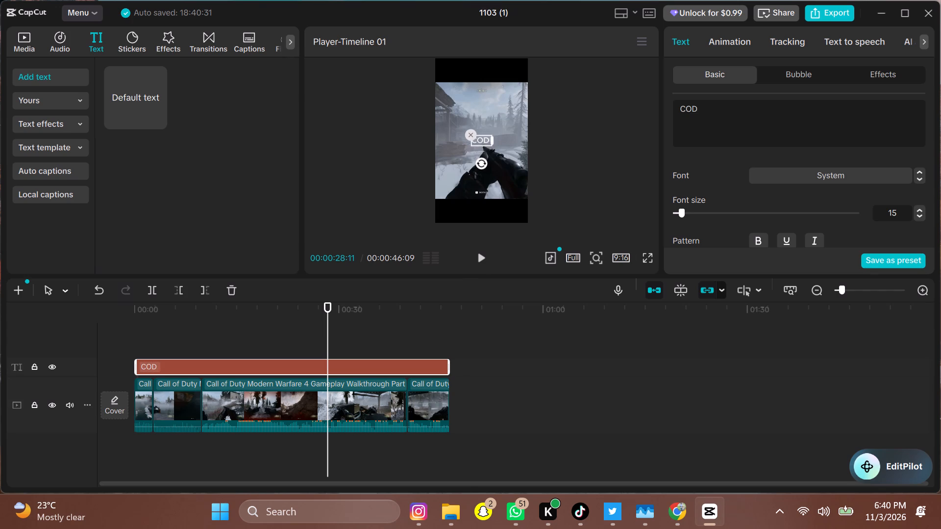
pyautogui.write('MW4')
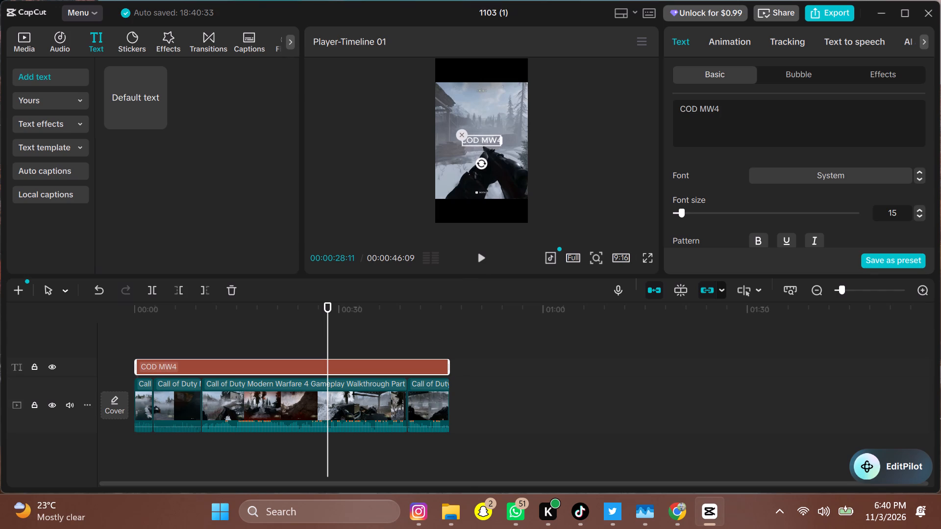
pyautogui.press('space')
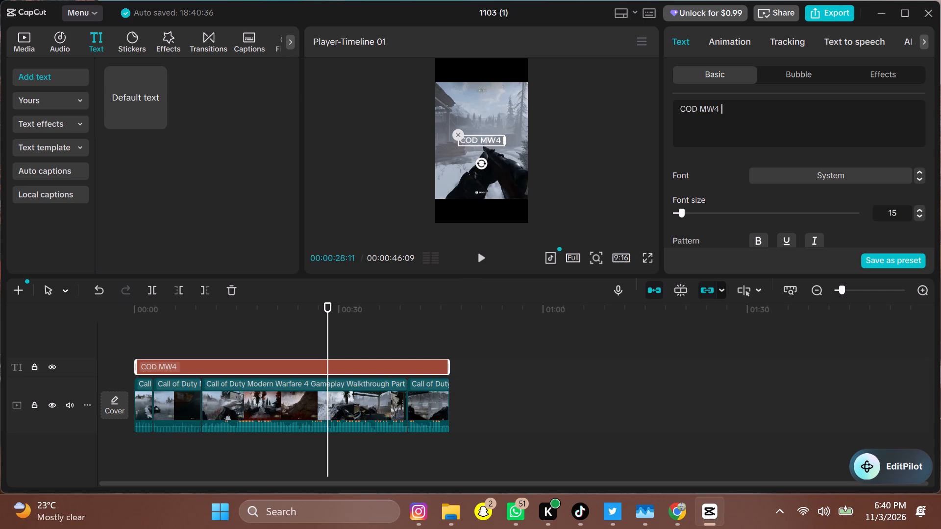
# Insert a "#" in front of the title text so it reads "#COD MW4".
pyautogui.press('Left')
pyautogui.press('Left')
pyautogui.press('Left')
pyautogui.press('Left')
pyautogui.press('Left')
pyautogui.press('Left')
pyautogui.press('Left')
pyautogui.press('Left')
pyautogui.hotkey('shift', '#')
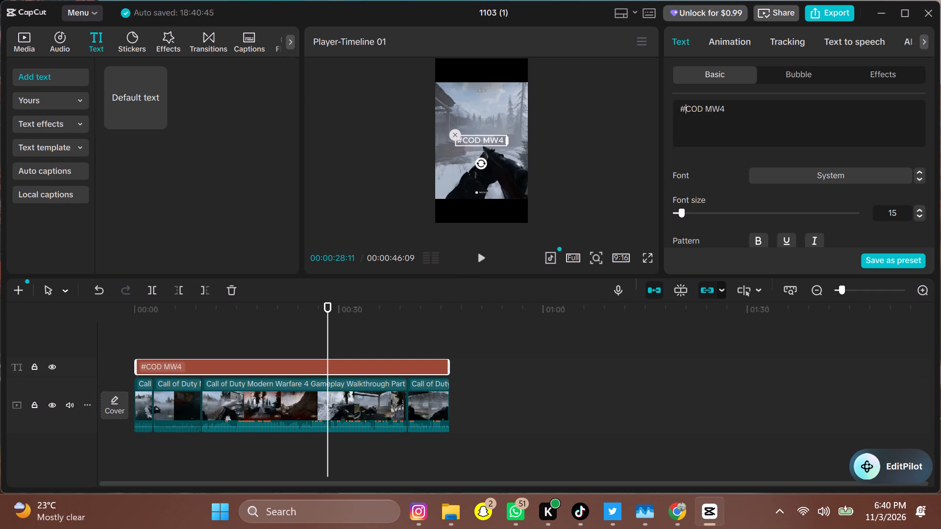